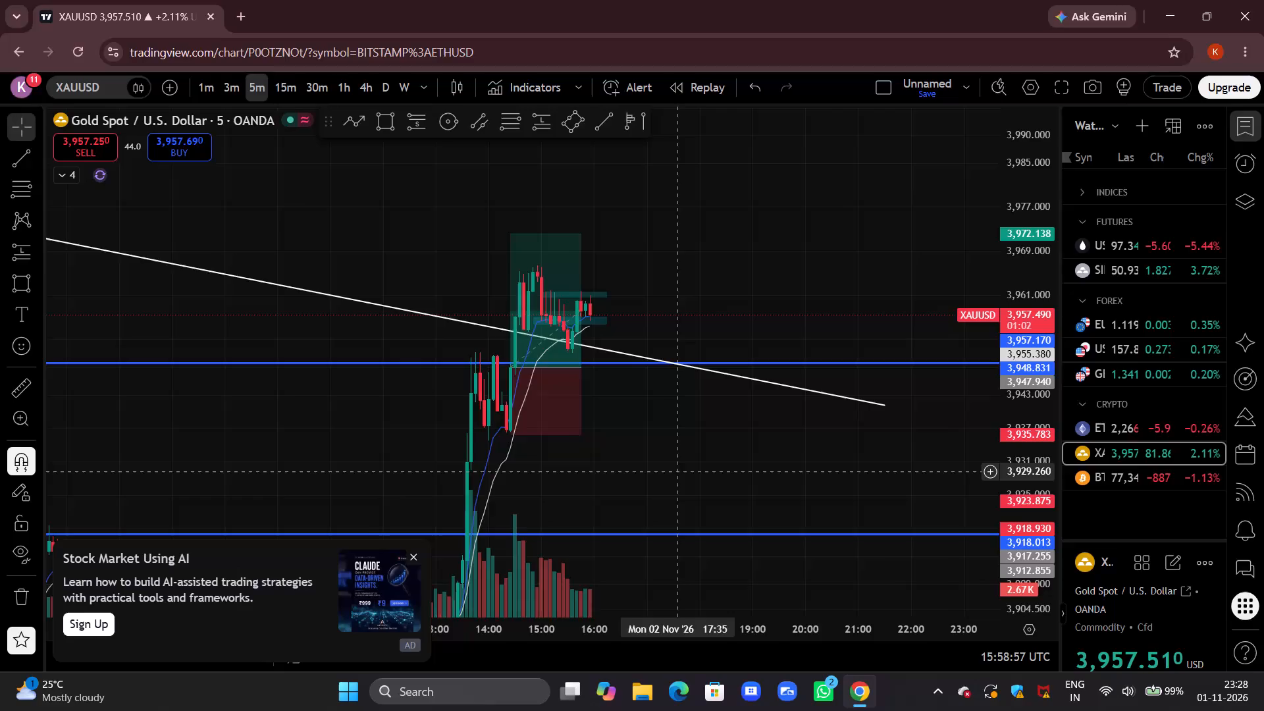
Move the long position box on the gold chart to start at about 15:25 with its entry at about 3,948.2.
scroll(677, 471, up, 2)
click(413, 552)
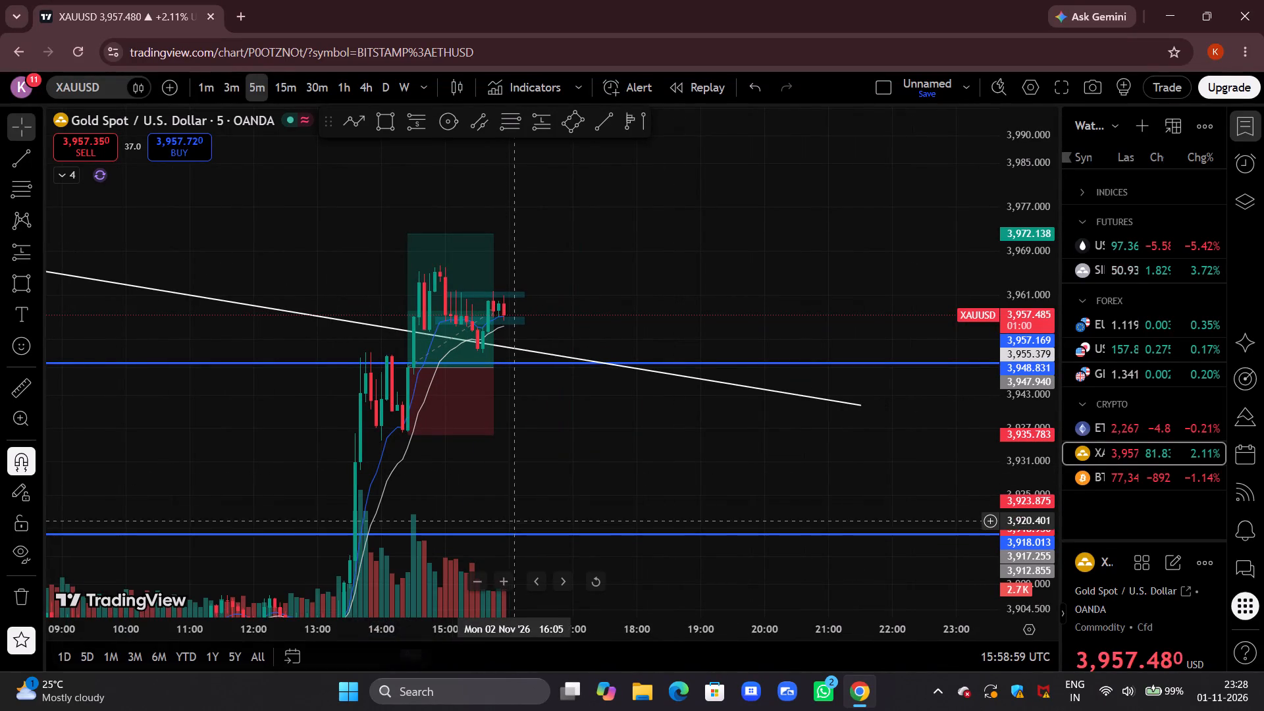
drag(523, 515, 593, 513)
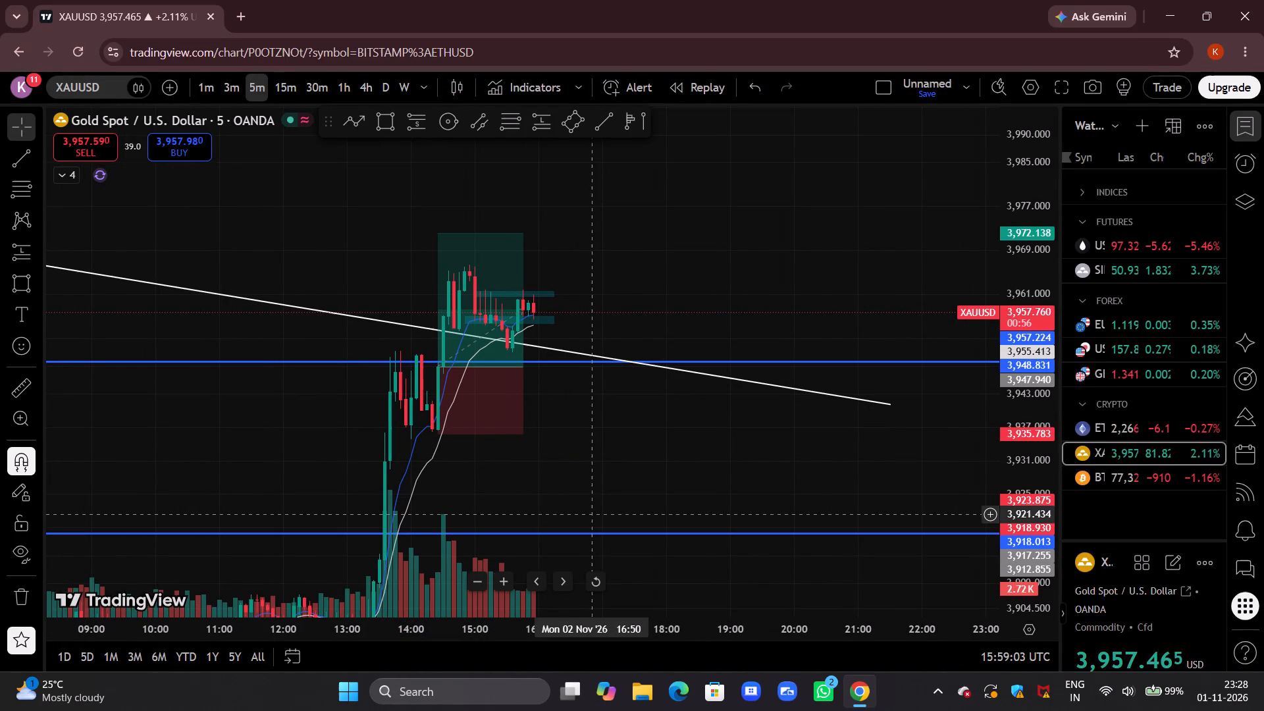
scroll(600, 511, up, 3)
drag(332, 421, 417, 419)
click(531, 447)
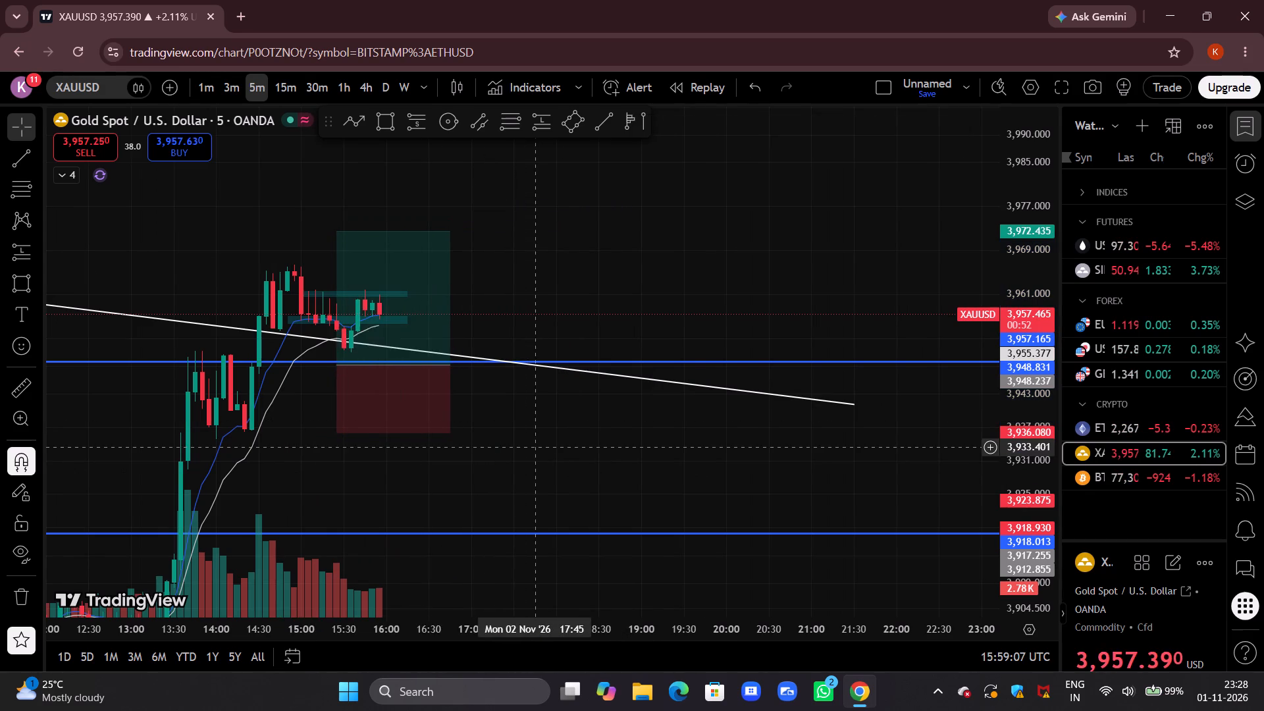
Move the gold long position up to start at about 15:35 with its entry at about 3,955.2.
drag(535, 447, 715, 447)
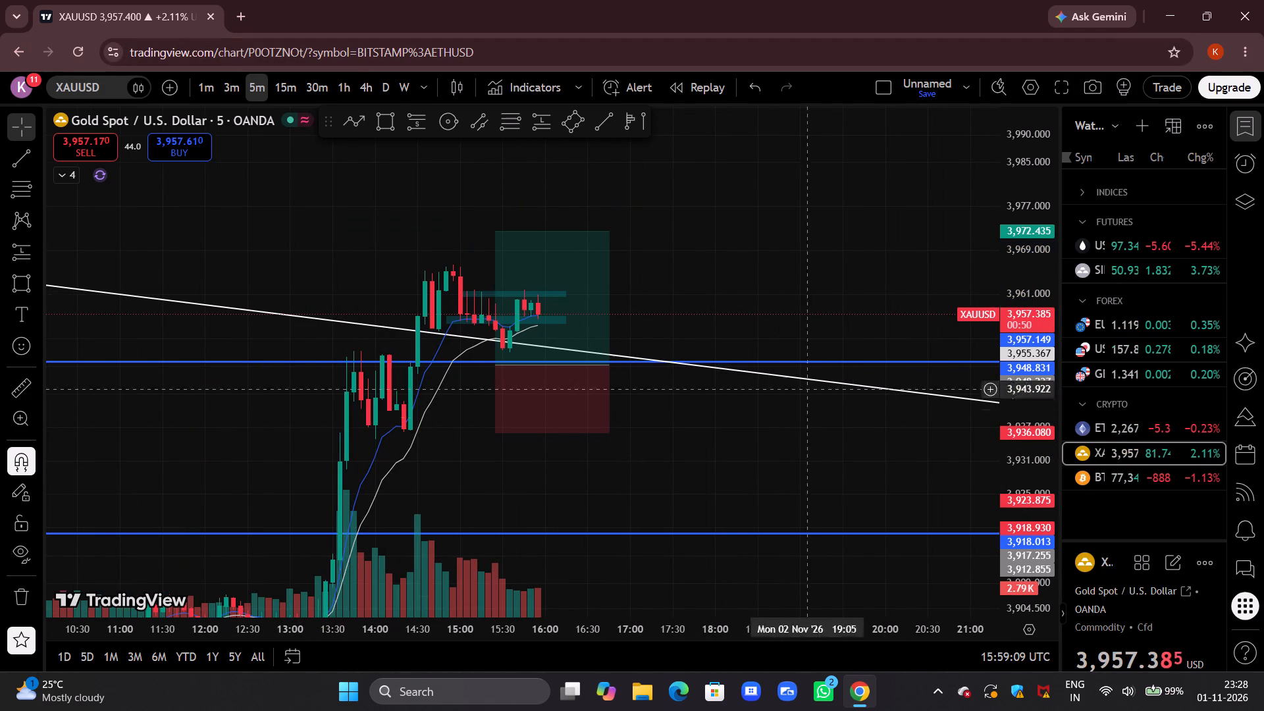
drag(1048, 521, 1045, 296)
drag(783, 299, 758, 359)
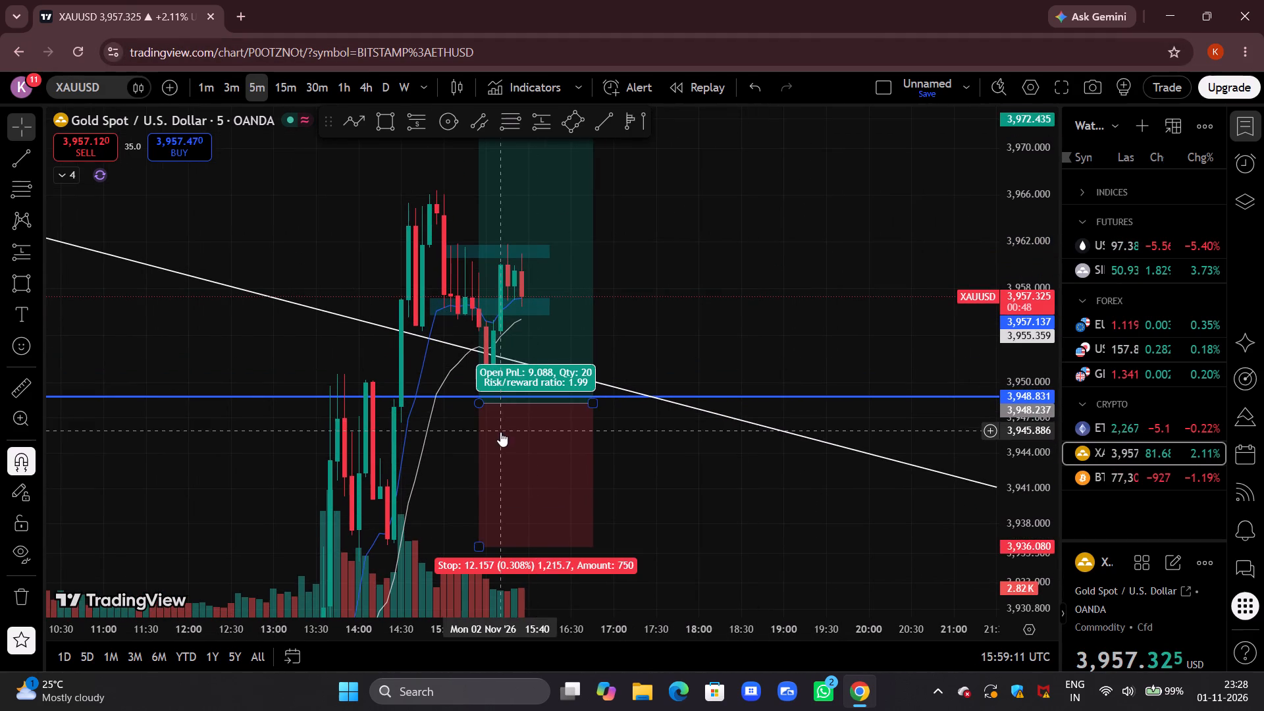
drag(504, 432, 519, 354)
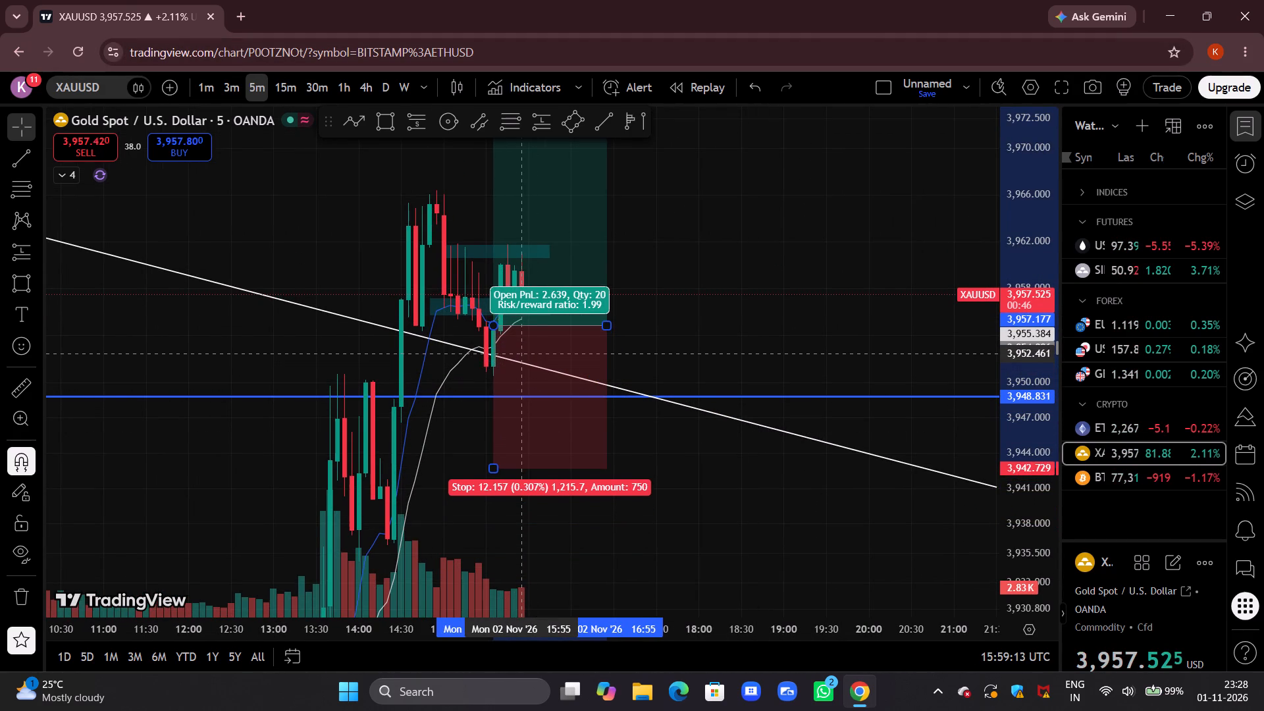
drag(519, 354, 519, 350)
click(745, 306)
Move the gold long position back to start at 14:25 with its entry at about 3,947.5.
drag(754, 303, 671, 368)
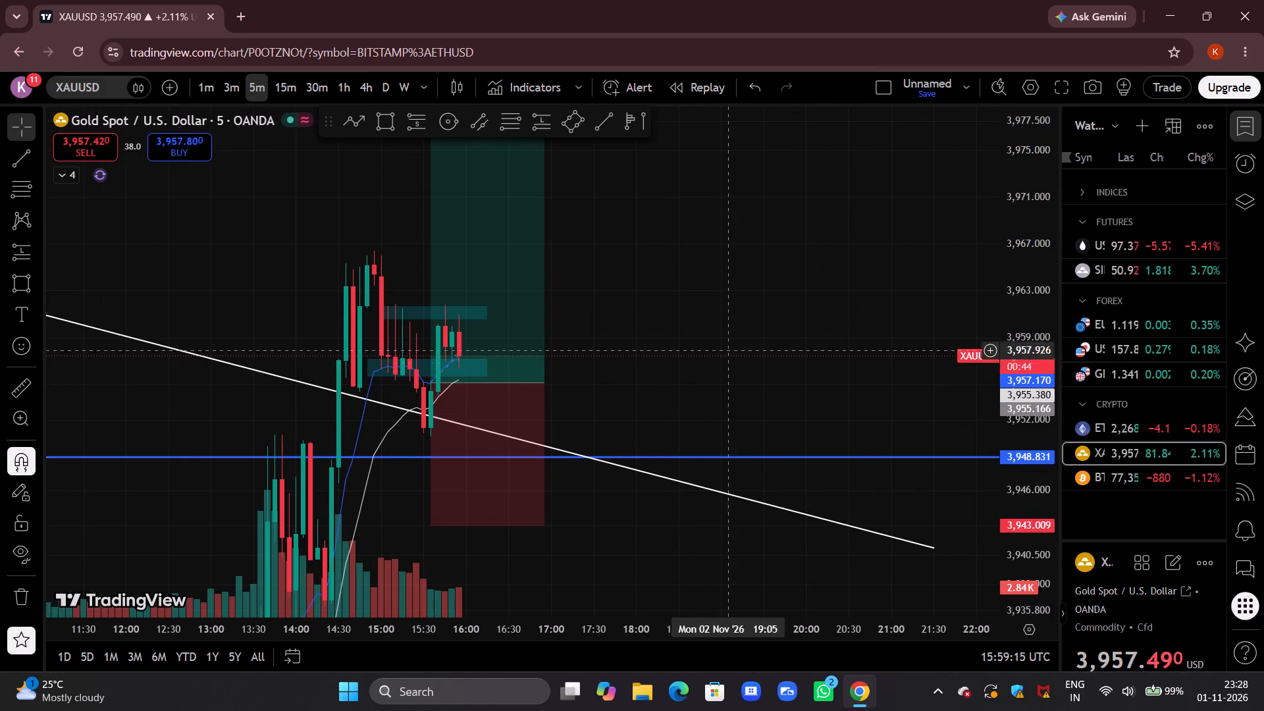
drag(1038, 204, 974, 368)
drag(634, 348, 693, 320)
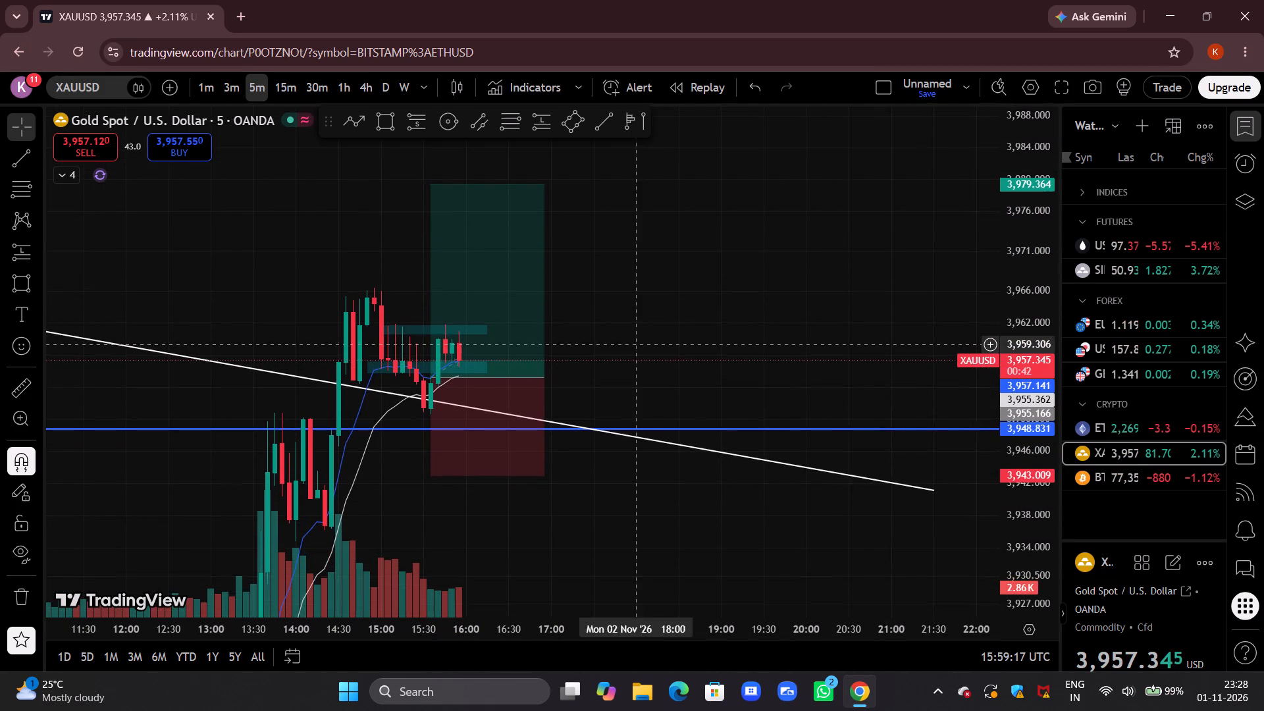
drag(693, 320, 704, 319)
drag(674, 329, 791, 309)
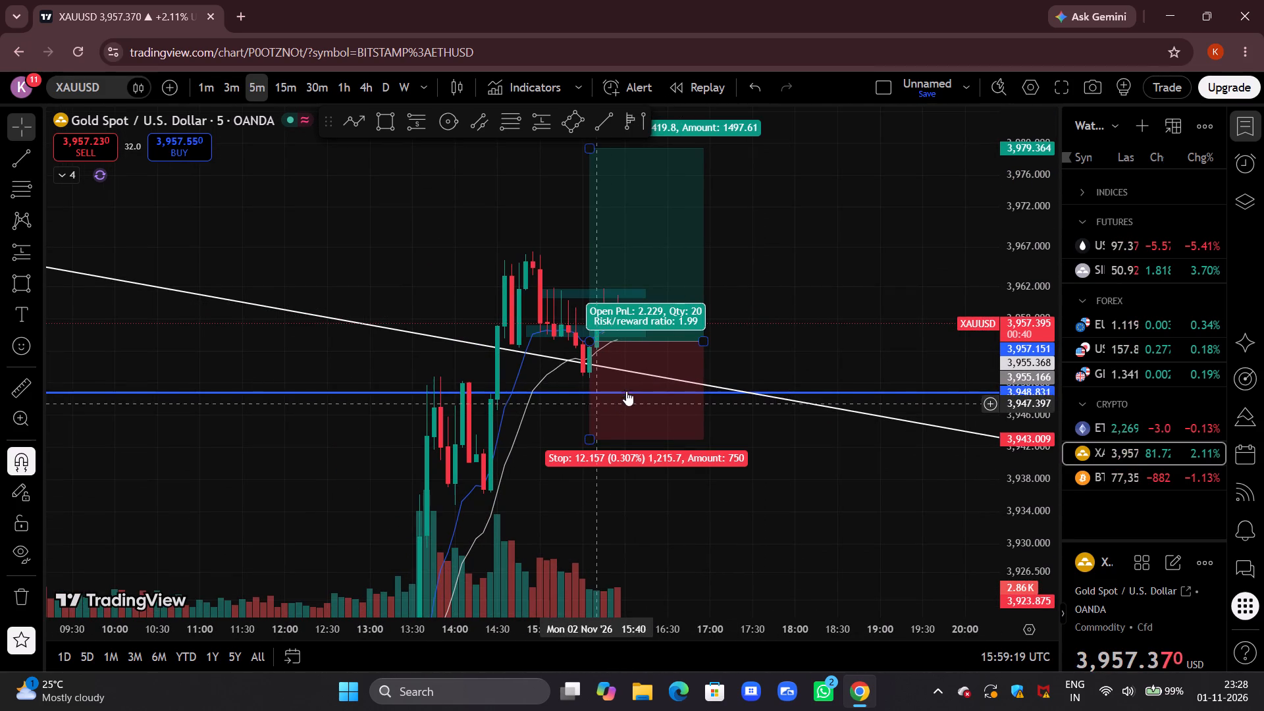
drag(654, 361, 560, 423)
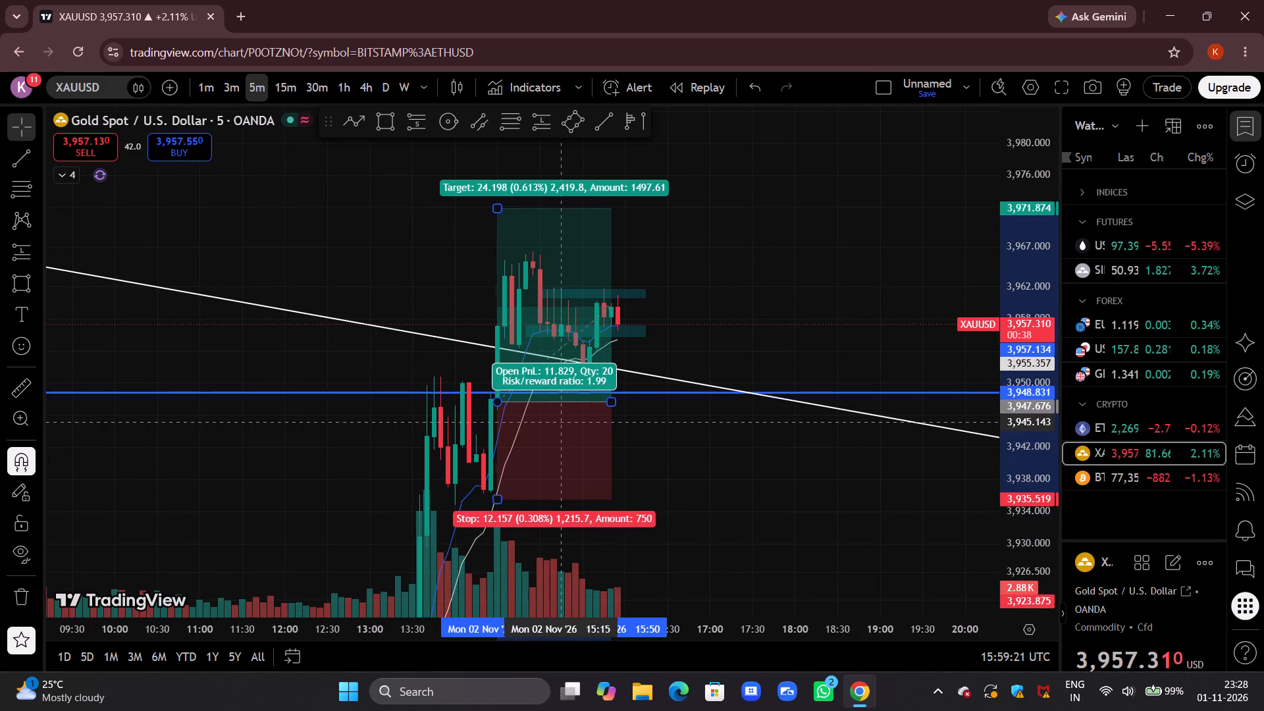
drag(560, 423, 557, 423)
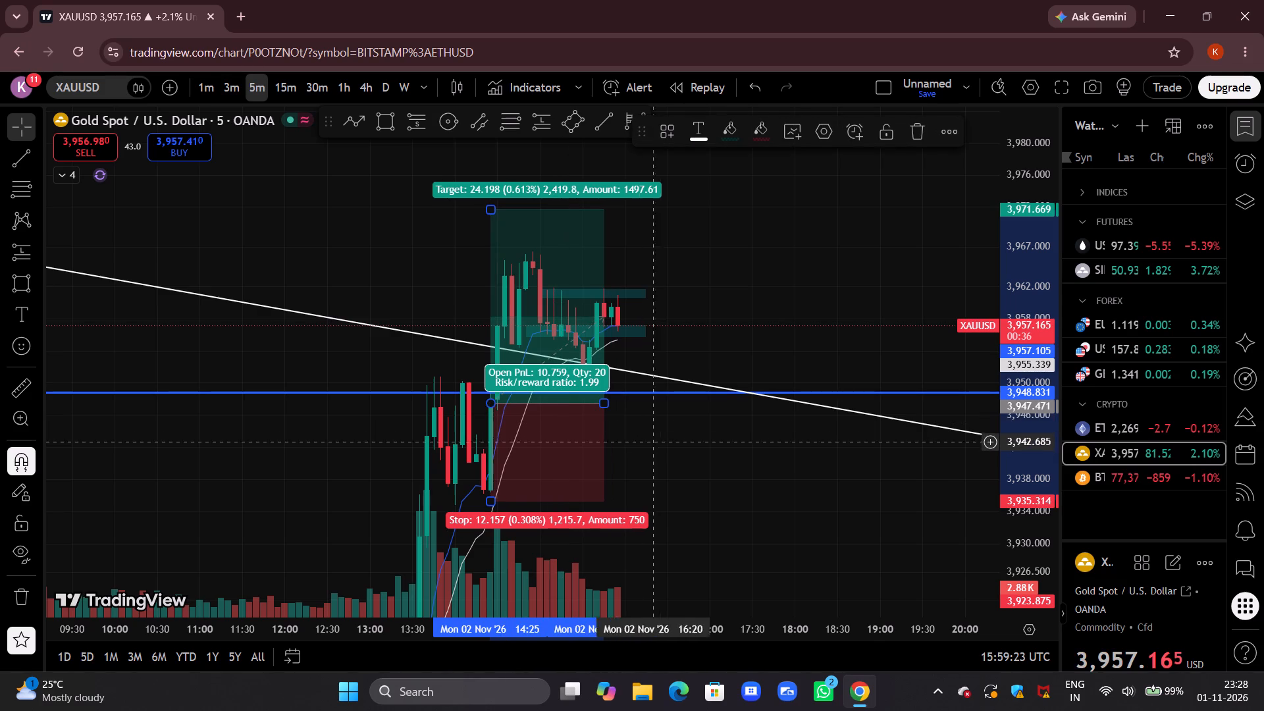
click(714, 520)
Examine recent gold price action around the long position, the descending trend line and the small zones.
drag(714, 520, 717, 395)
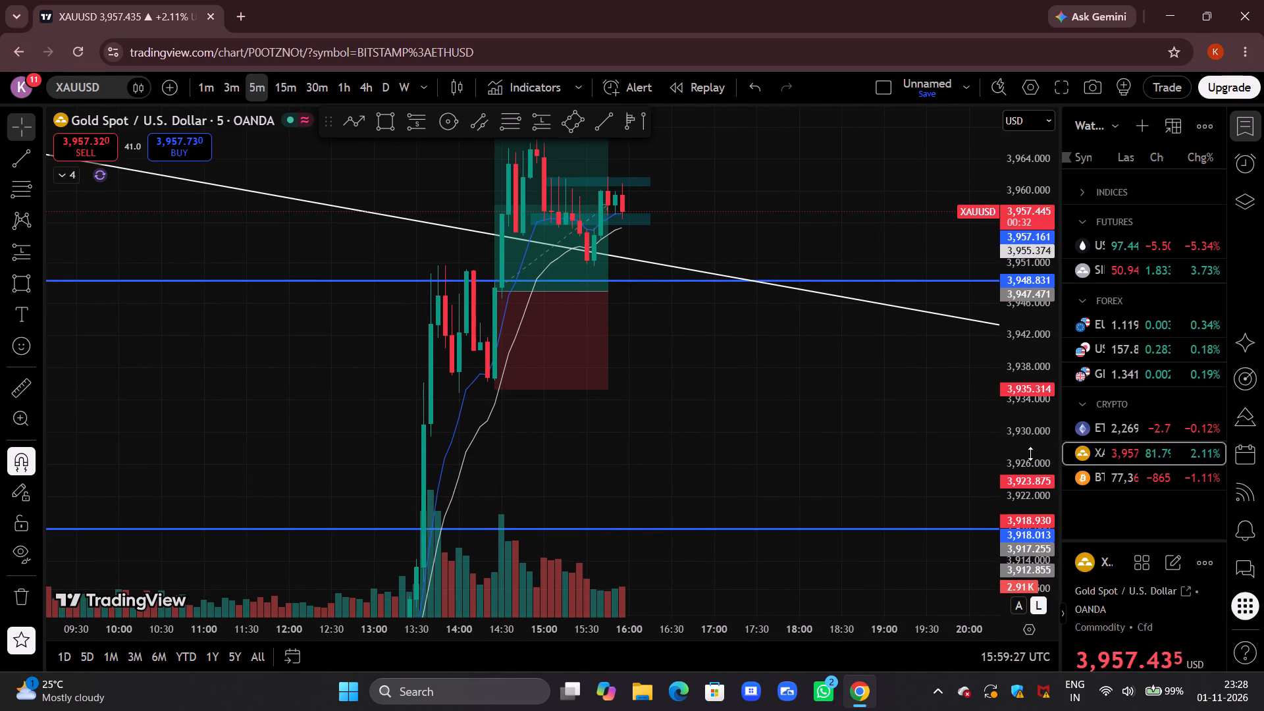
drag(1023, 442, 994, 508)
drag(858, 461, 754, 532)
drag(1032, 509, 1033, 292)
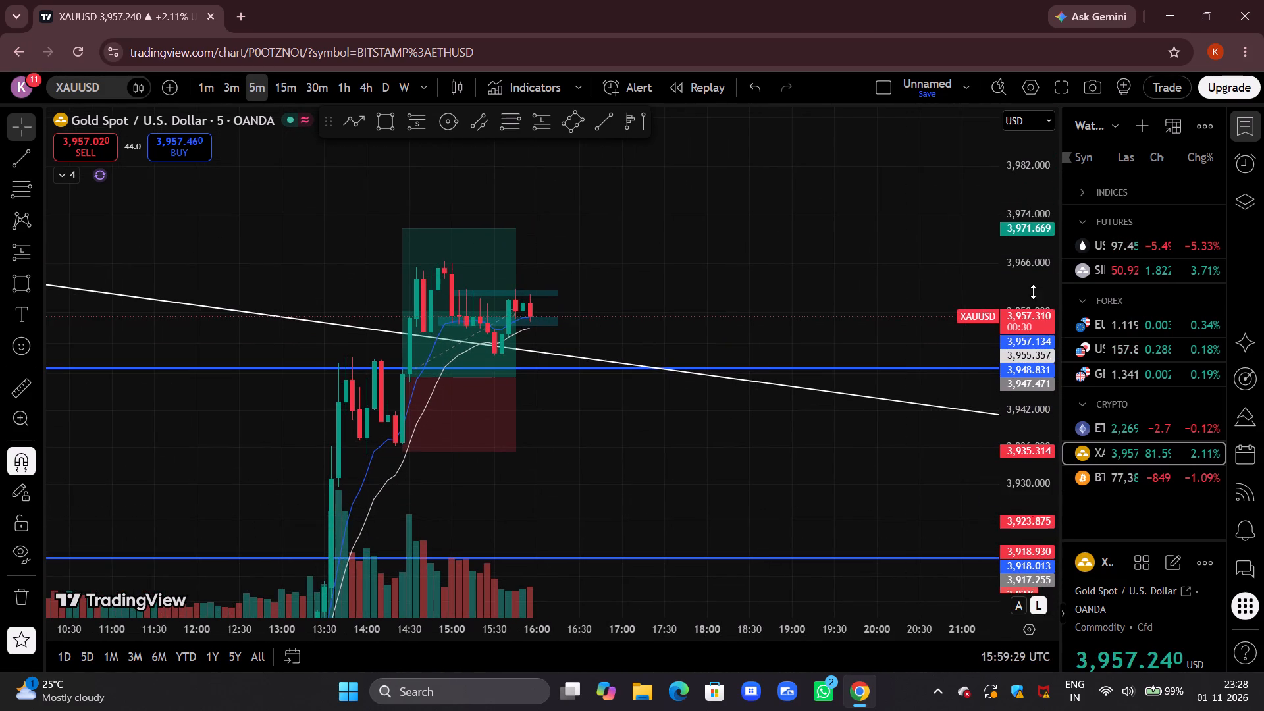
drag(1033, 292, 1033, 284)
drag(845, 207, 803, 309)
scroll(803, 310, up, 3)
drag(720, 305, 860, 292)
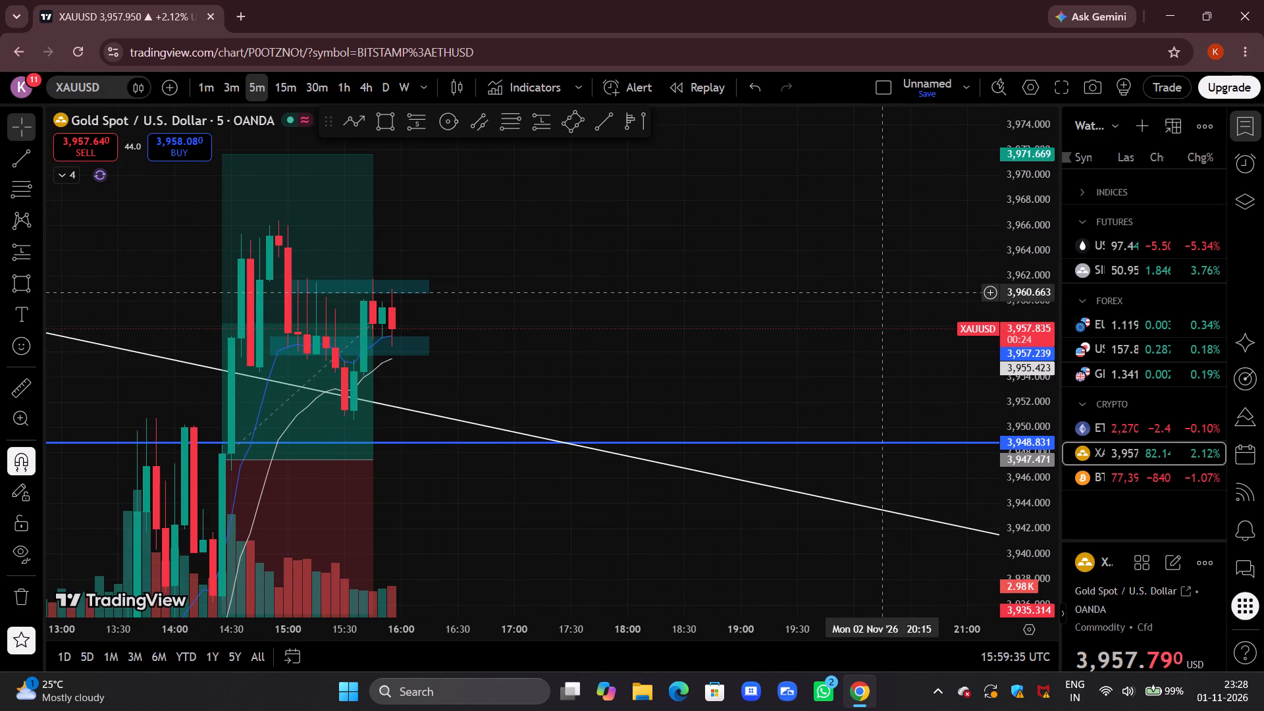
Switch to the BTCUSD chart and examine the latest candles against the short position and its trend lines.
click(1150, 473)
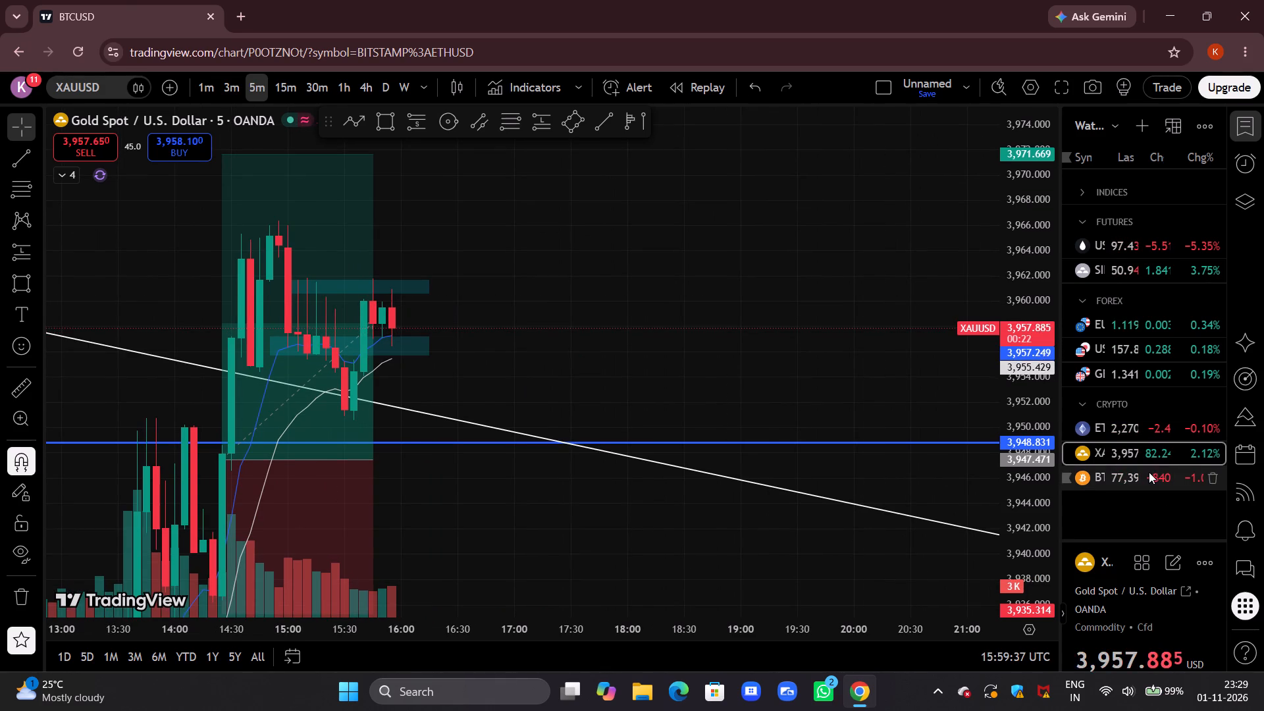
drag(597, 365, 752, 165)
scroll(753, 173, down, 5)
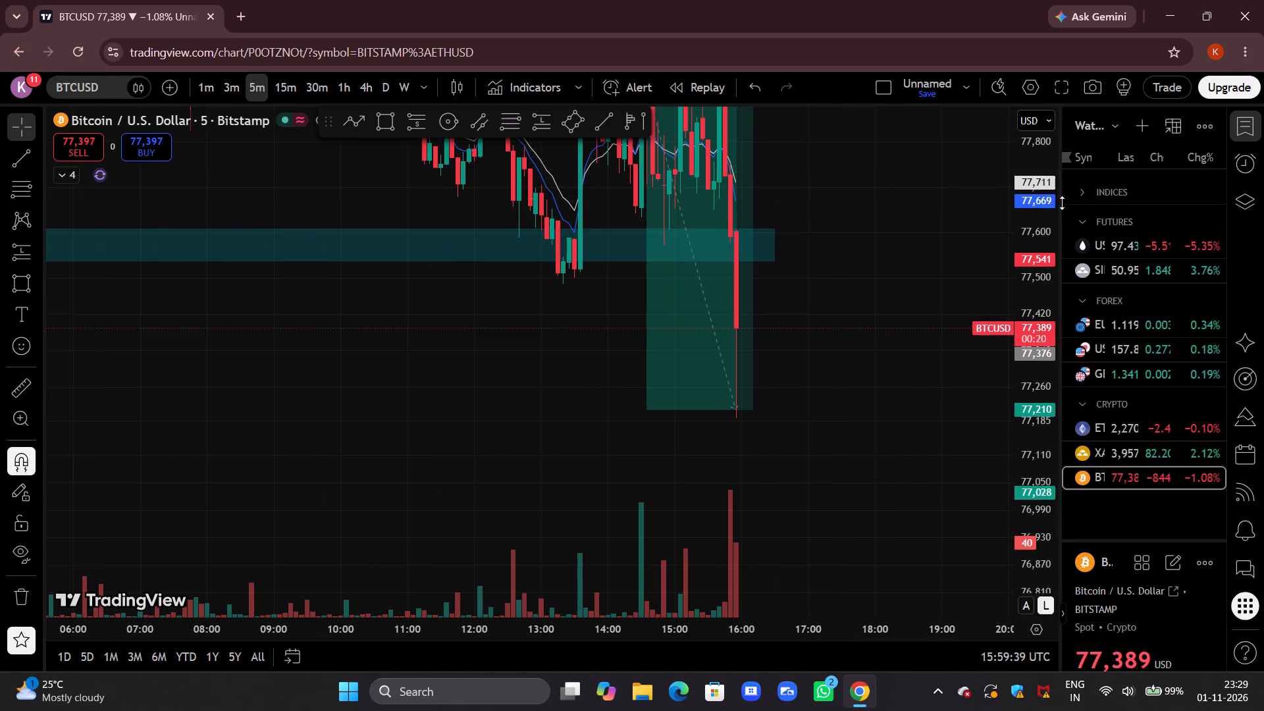
drag(1049, 206, 972, 414)
drag(956, 408, 835, 465)
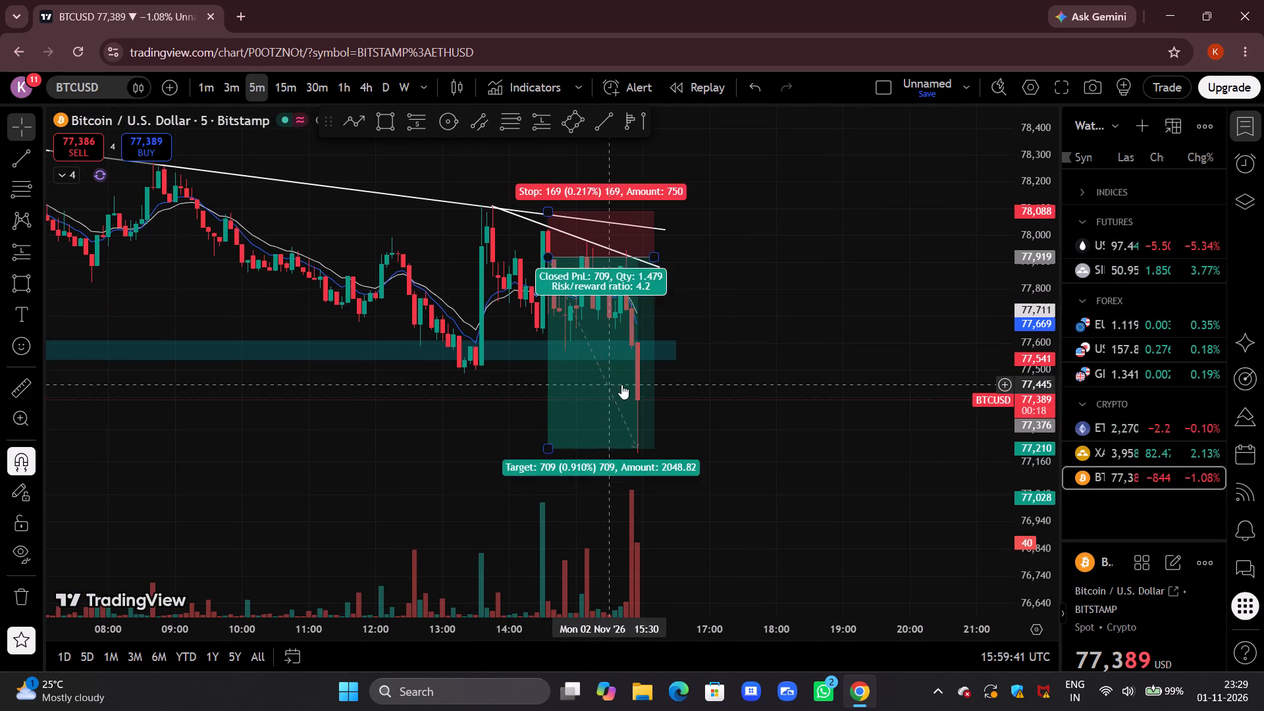
drag(762, 309, 819, 282)
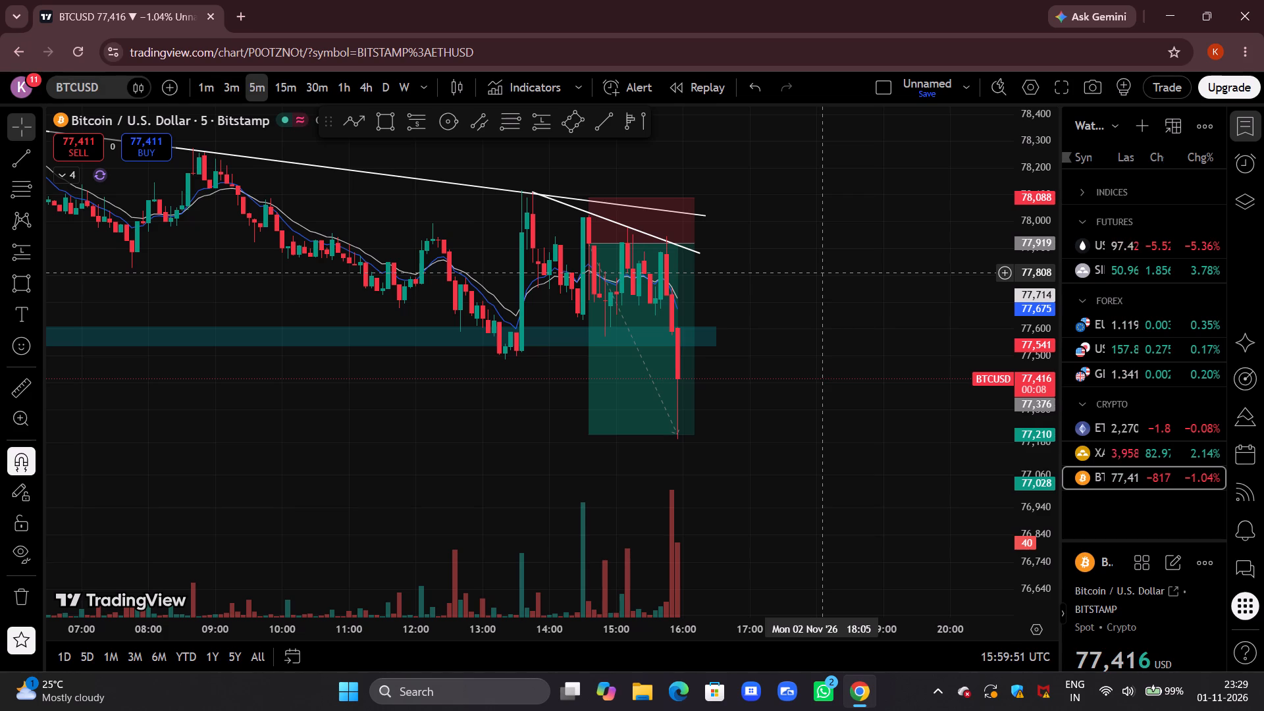
Open the ETHUSD chart and delete the Fibonacci retracement drawn over the afternoon swing.
click(1147, 424)
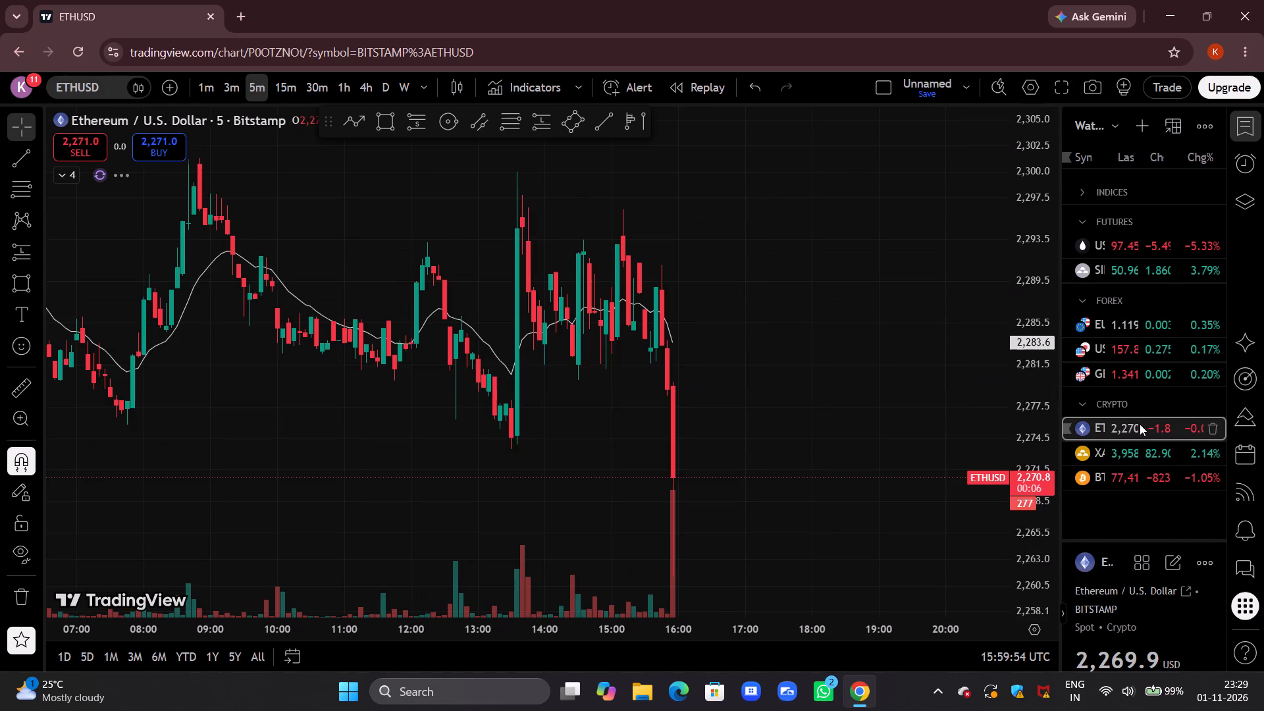
drag(863, 500, 849, 339)
scroll(849, 339, down, 4)
drag(905, 373, 842, 479)
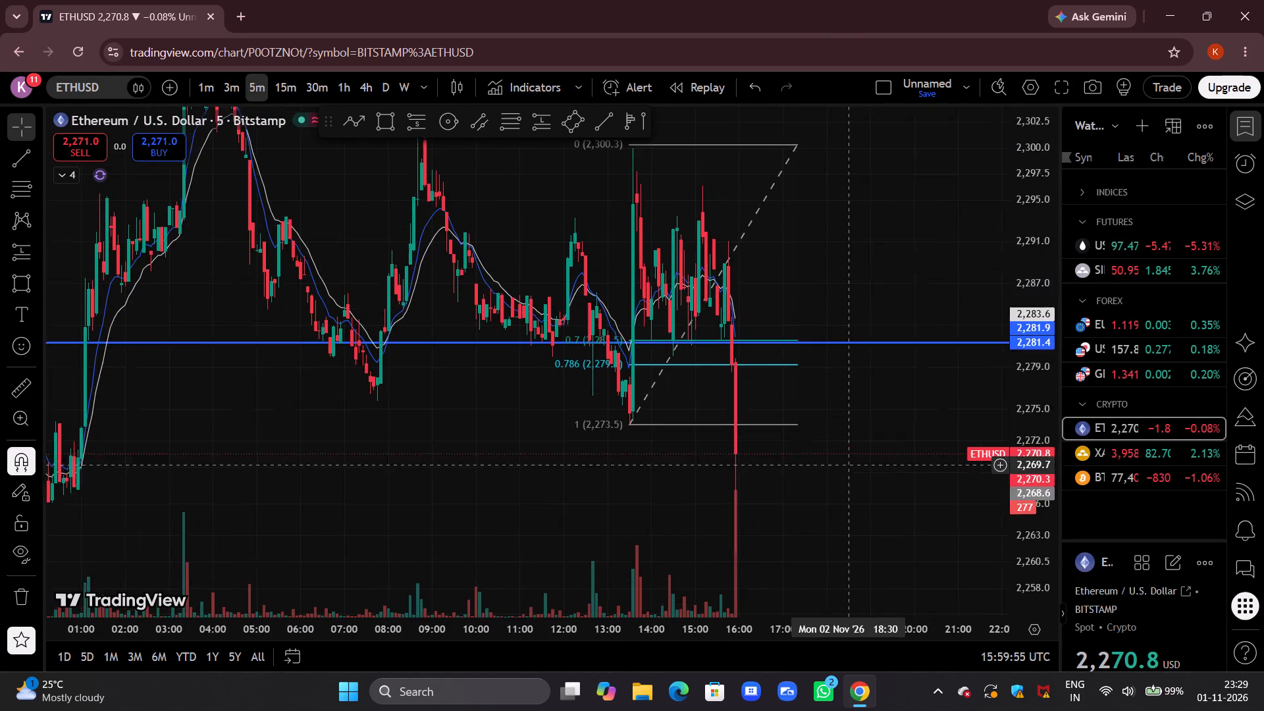
drag(842, 479, 847, 426)
click(754, 390)
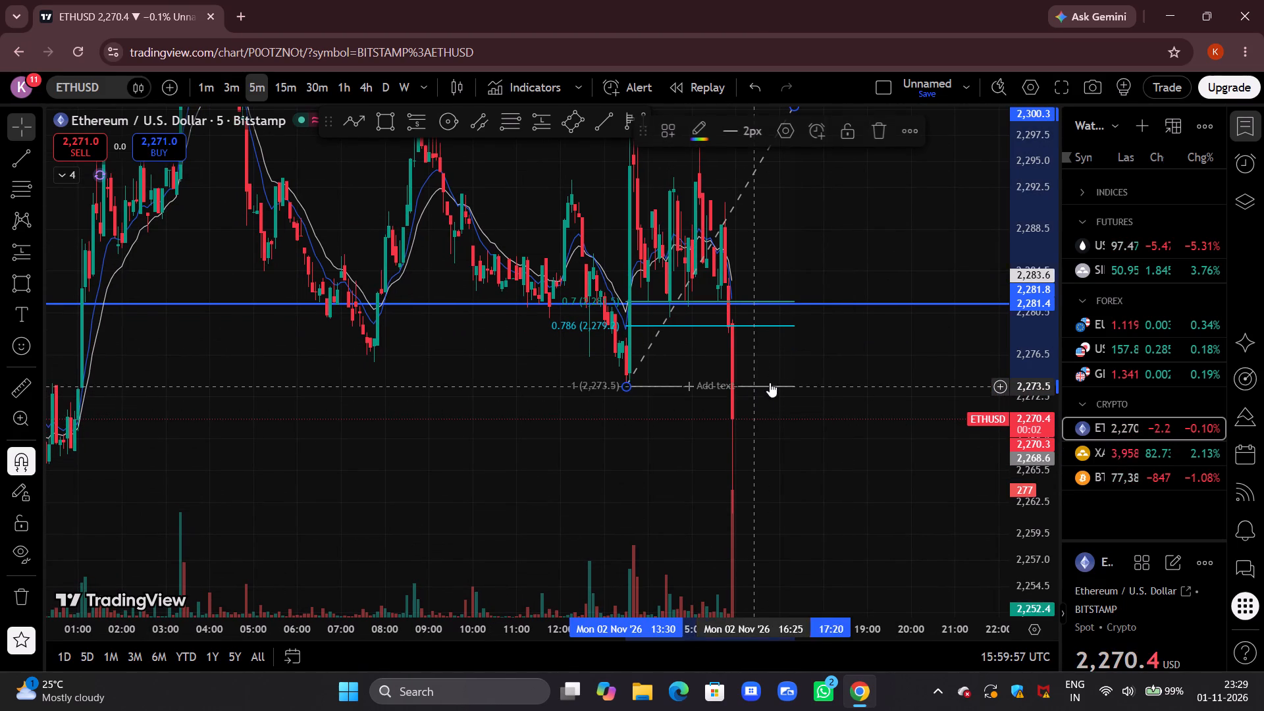
click(878, 128)
Draw a descending trend line across the ETHUSD highs from about 2,309.1 at 03:30 to about 2,288.7 at 20:45.
drag(850, 506, 831, 408)
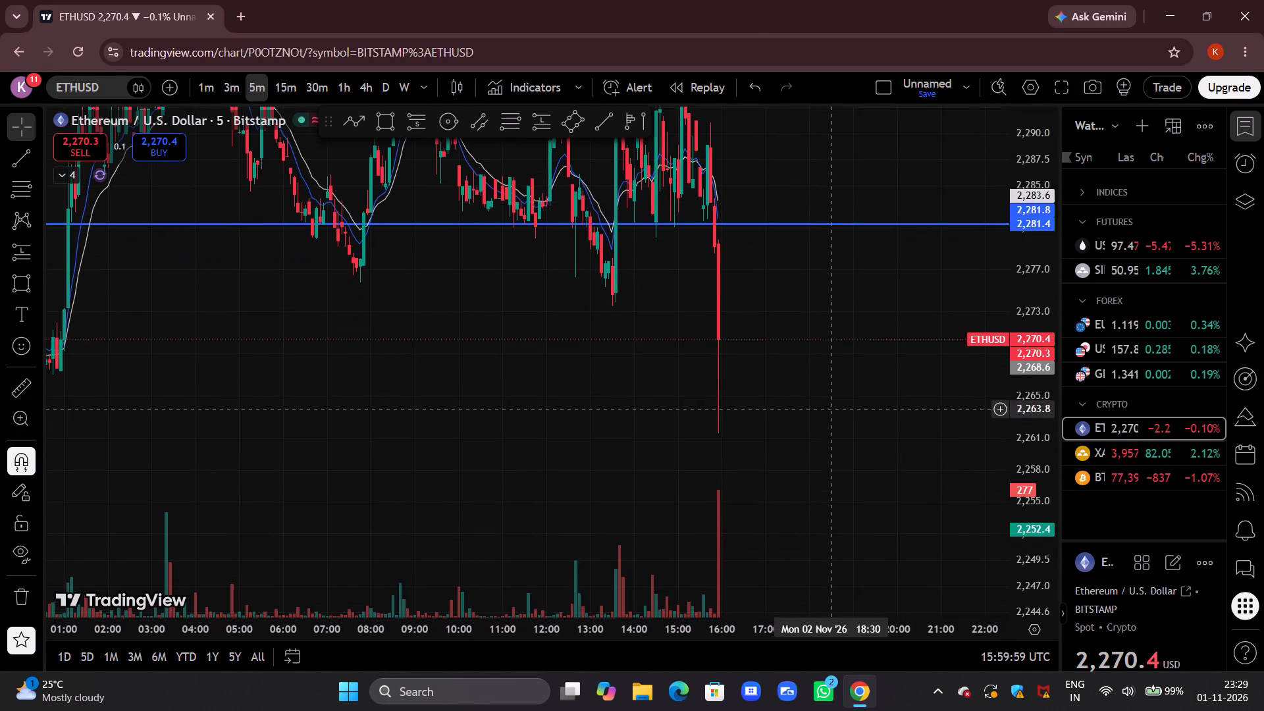
drag(1022, 315, 979, 421)
drag(895, 449, 874, 311)
scroll(872, 310, down, 6)
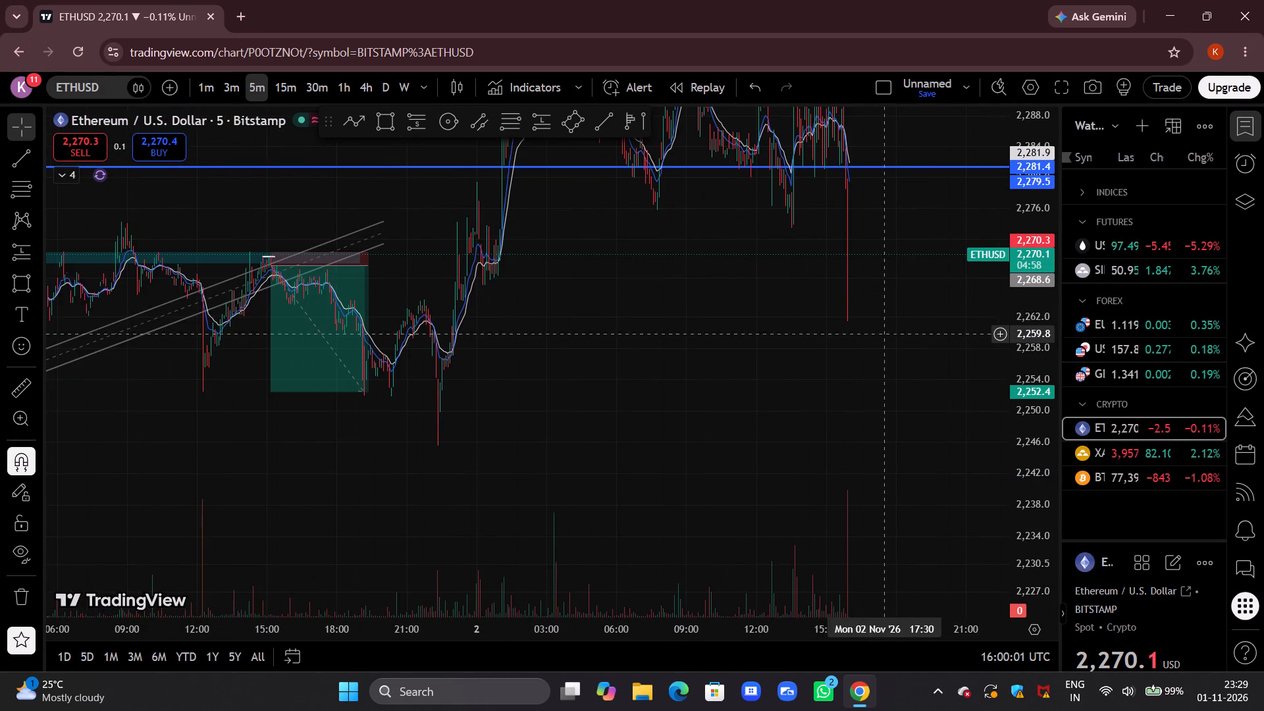
drag(883, 351, 795, 417)
drag(863, 325, 750, 406)
scroll(753, 409, up, 4)
drag(789, 359, 911, 525)
drag(1036, 228, 1017, 315)
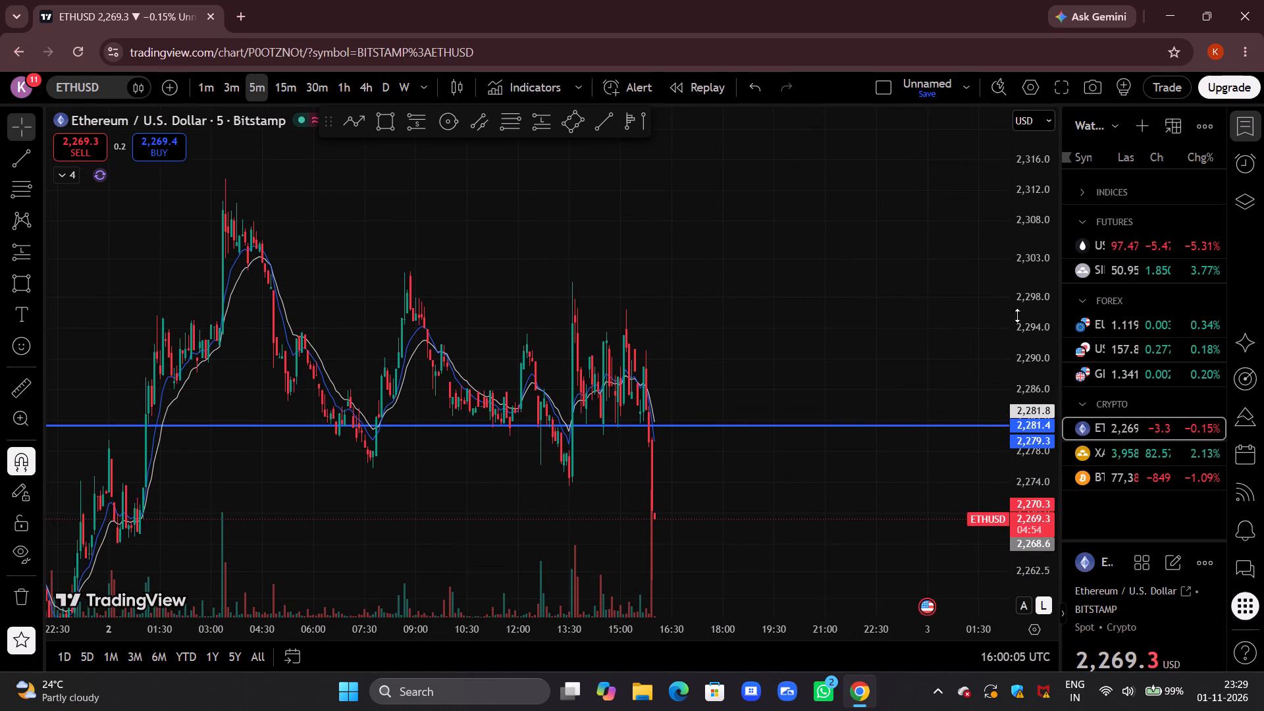
drag(1017, 315, 1009, 354)
drag(806, 300, 969, 258)
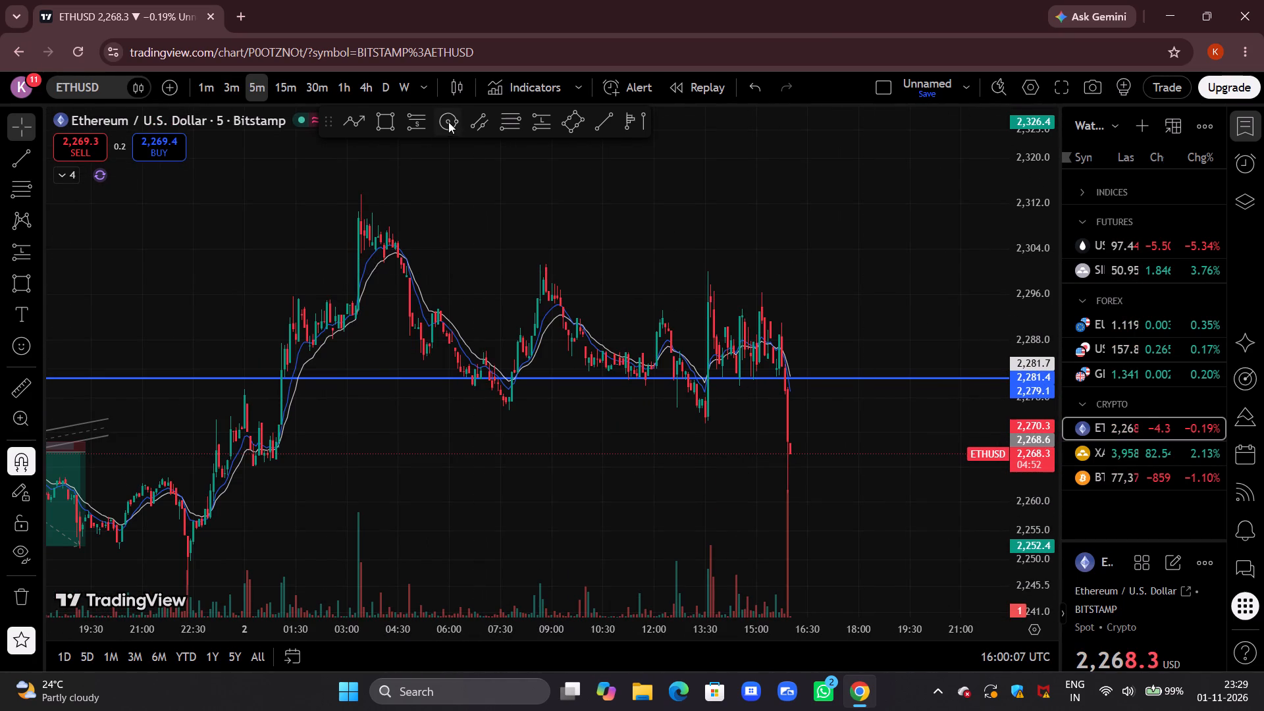
click(610, 117)
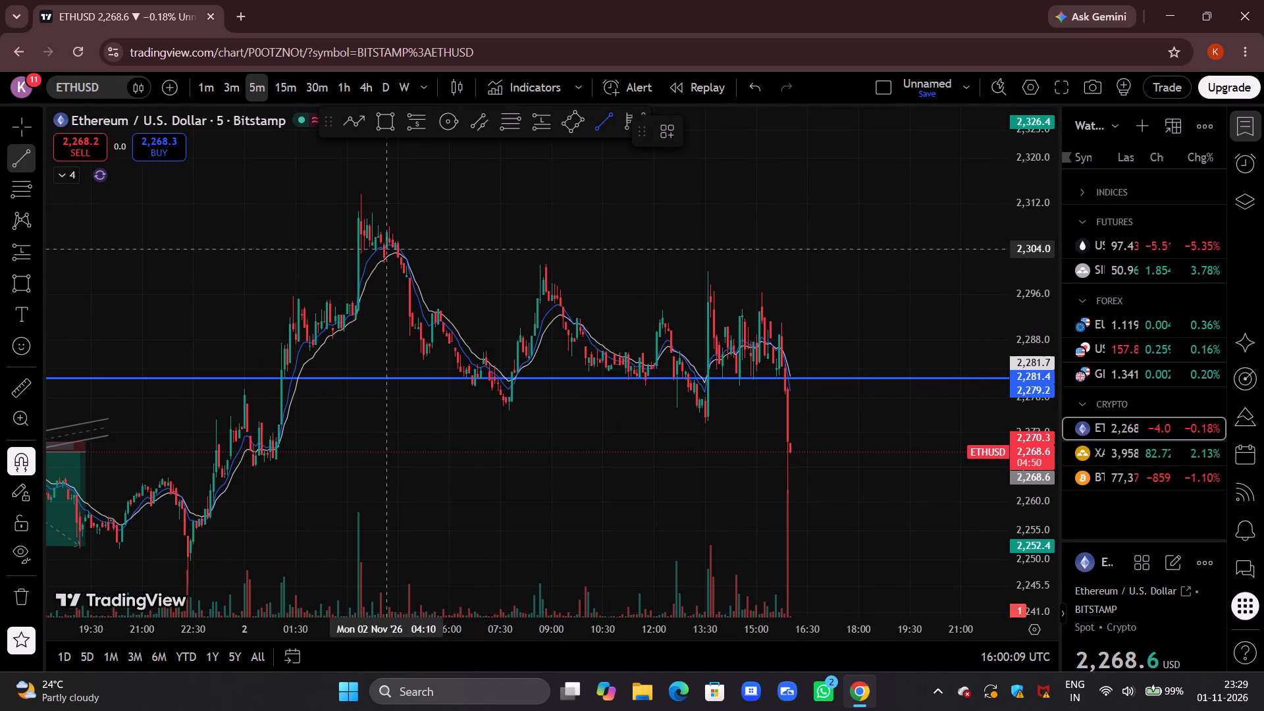
click(363, 198)
click(952, 336)
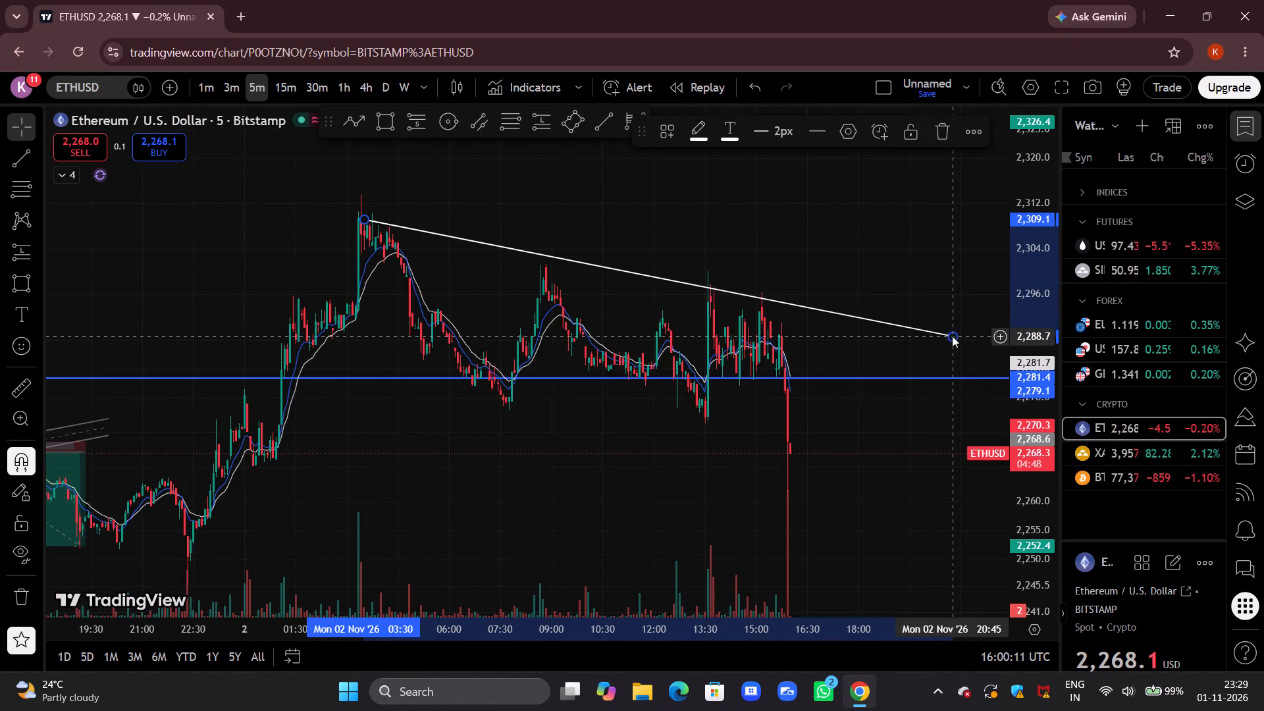
click(878, 242)
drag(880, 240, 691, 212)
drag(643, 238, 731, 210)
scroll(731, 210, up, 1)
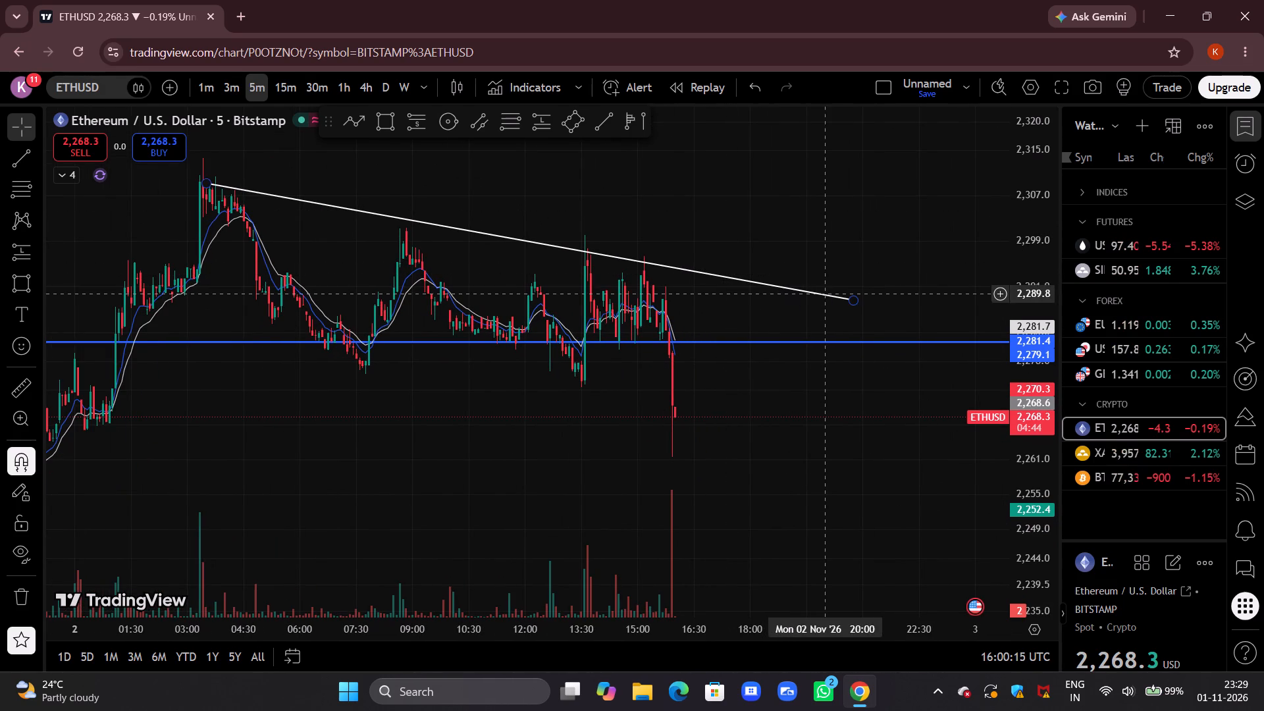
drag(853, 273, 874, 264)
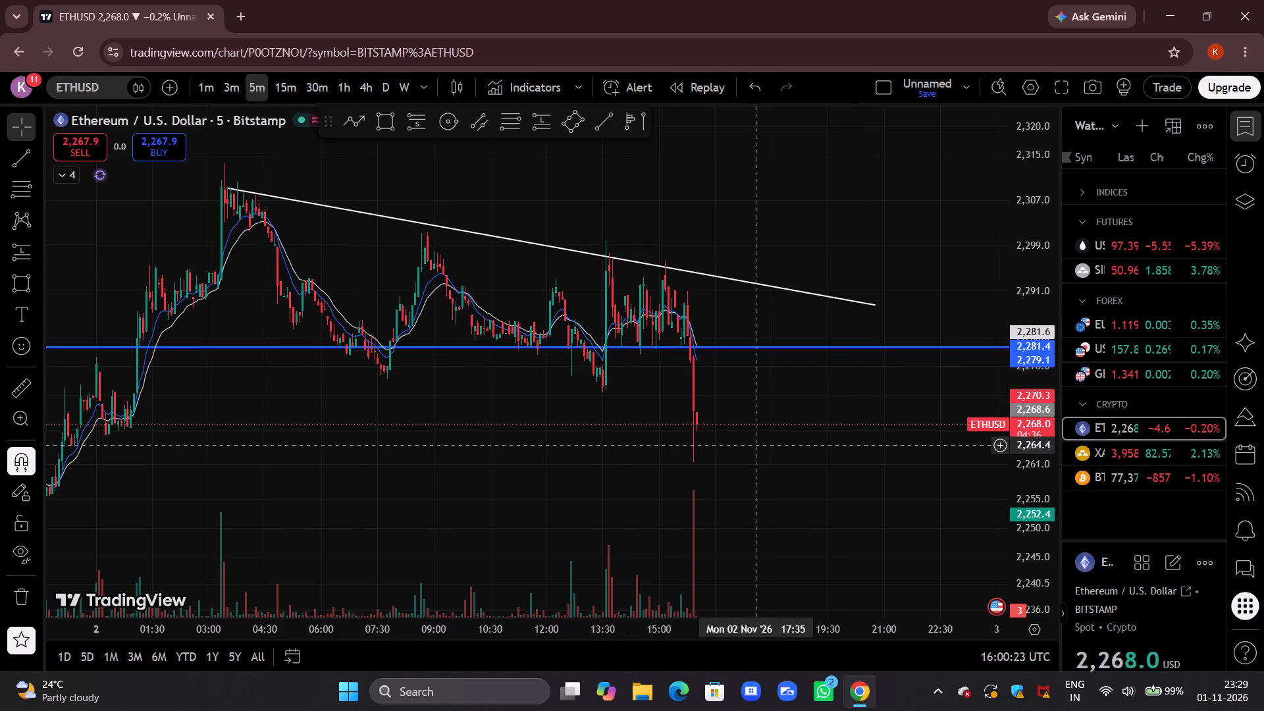
Return to the BTCUSD chart and examine earlier price history and zones in relation to the current short position.
click(1157, 478)
drag(866, 388, 866, 328)
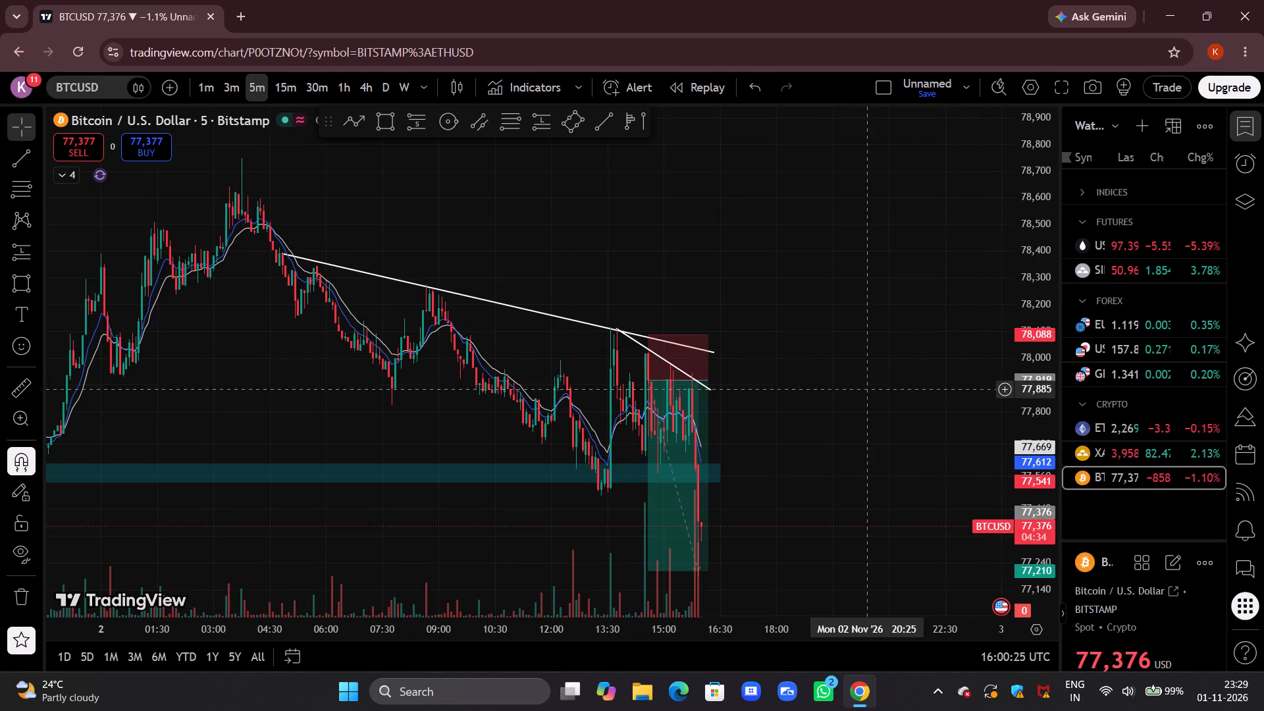
drag(866, 328, 871, 213)
scroll(862, 285, up, 5)
drag(823, 302, 823, 410)
drag(729, 456, 879, 360)
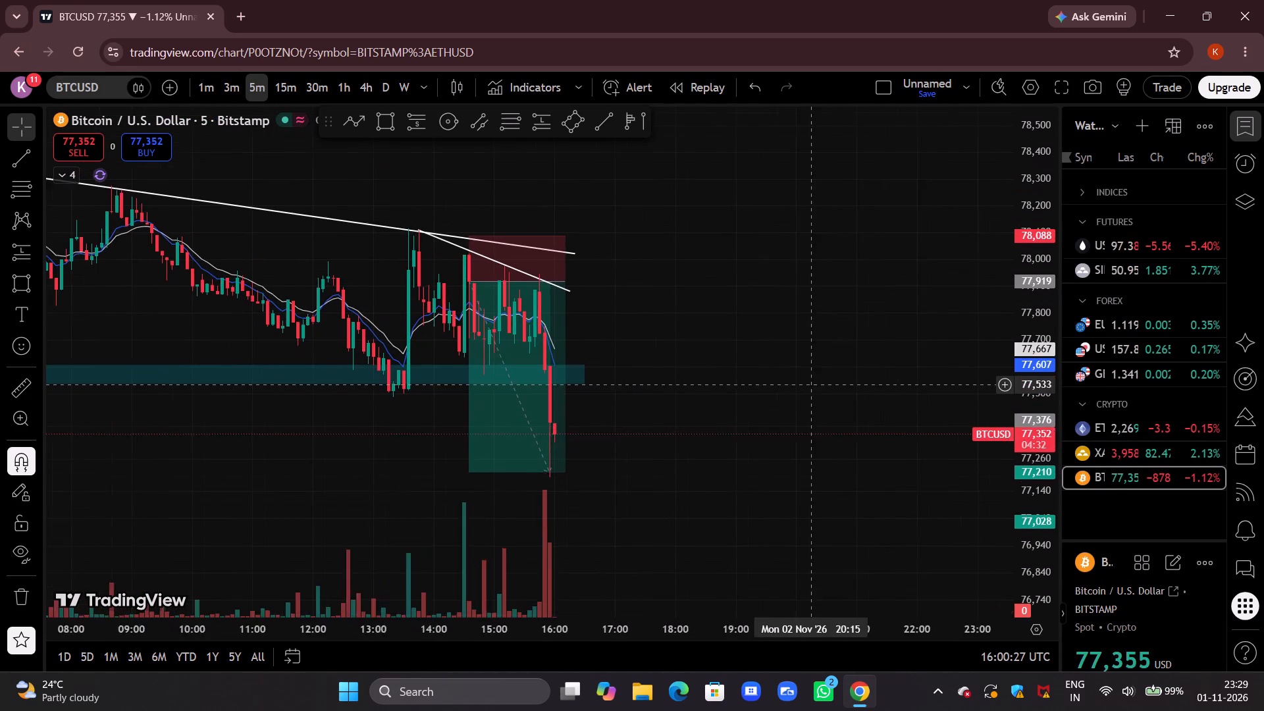
drag(879, 360, 884, 357)
scroll(706, 406, down, 7)
drag(284, 452, 738, 398)
scroll(685, 406, down, 6)
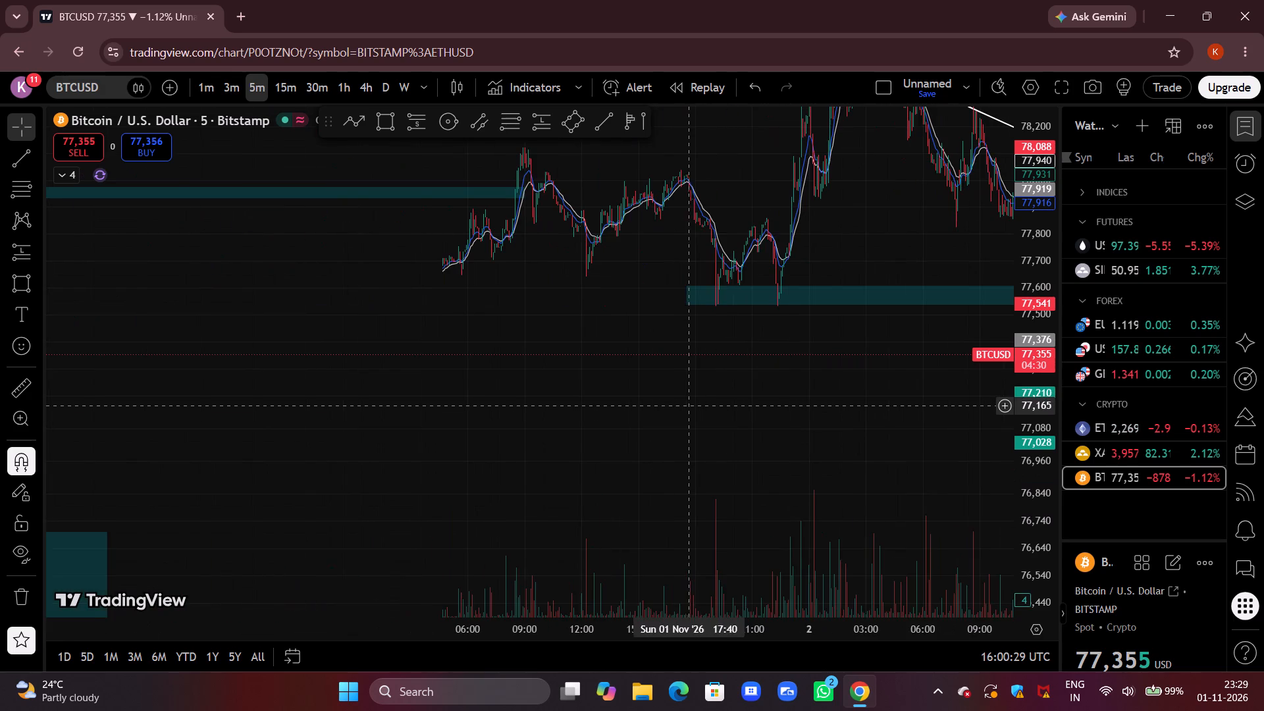
drag(752, 385, 581, 394)
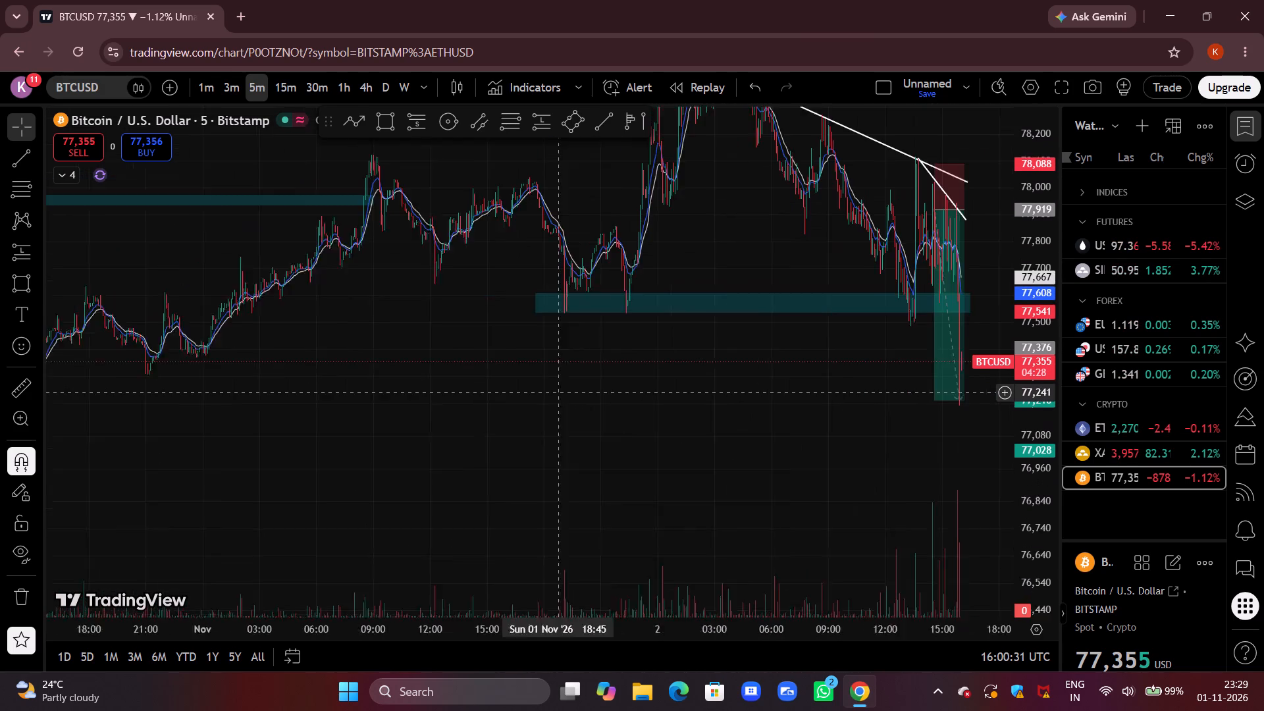
drag(581, 394, 629, 390)
drag(600, 404, 881, 349)
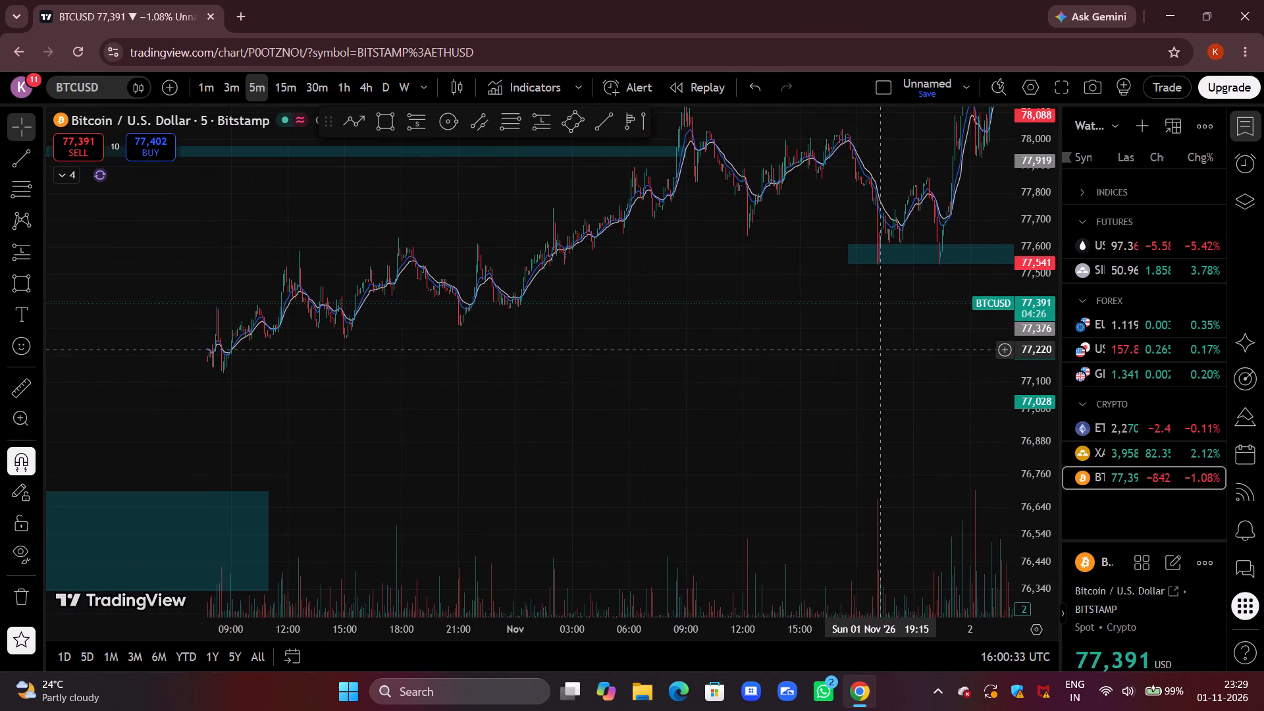
drag(881, 349, 519, 377)
scroll(529, 377, up, 9)
drag(903, 331, 838, 375)
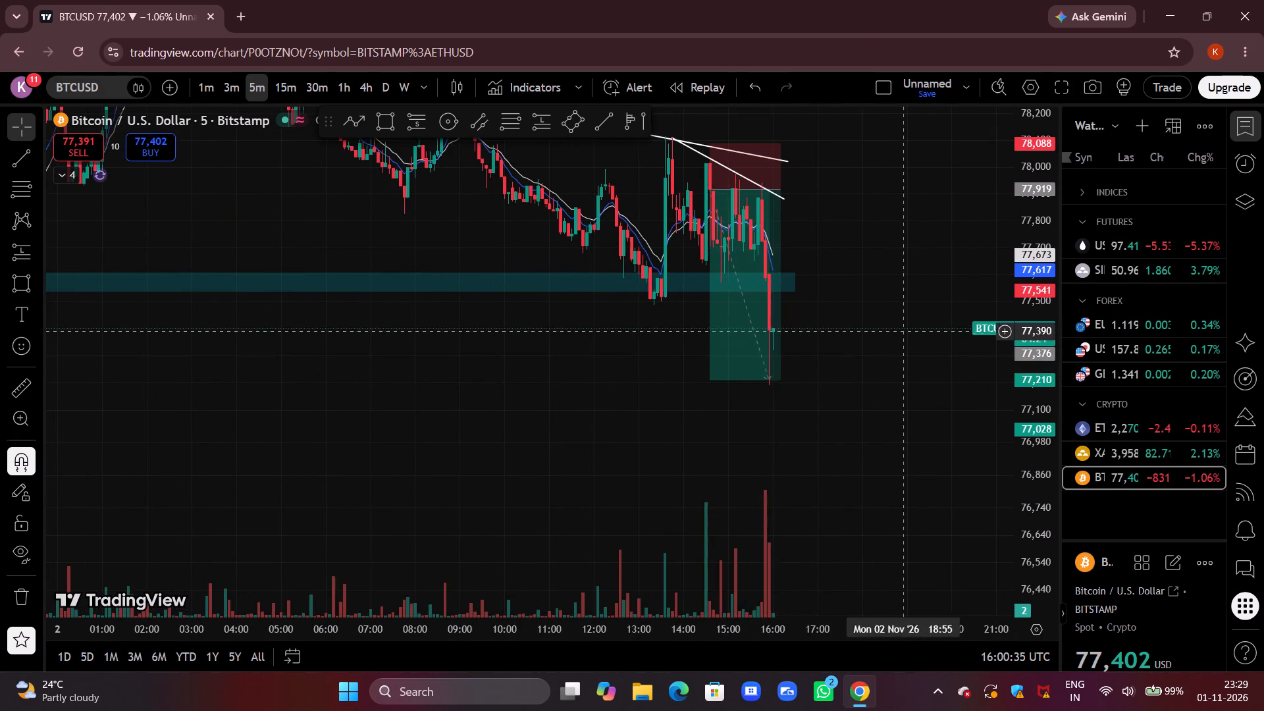
Examine the latest BTCUSD candles against the short position's target and the support zone.
drag(838, 375, 822, 393)
scroll(820, 395, up, 5)
drag(824, 369, 780, 485)
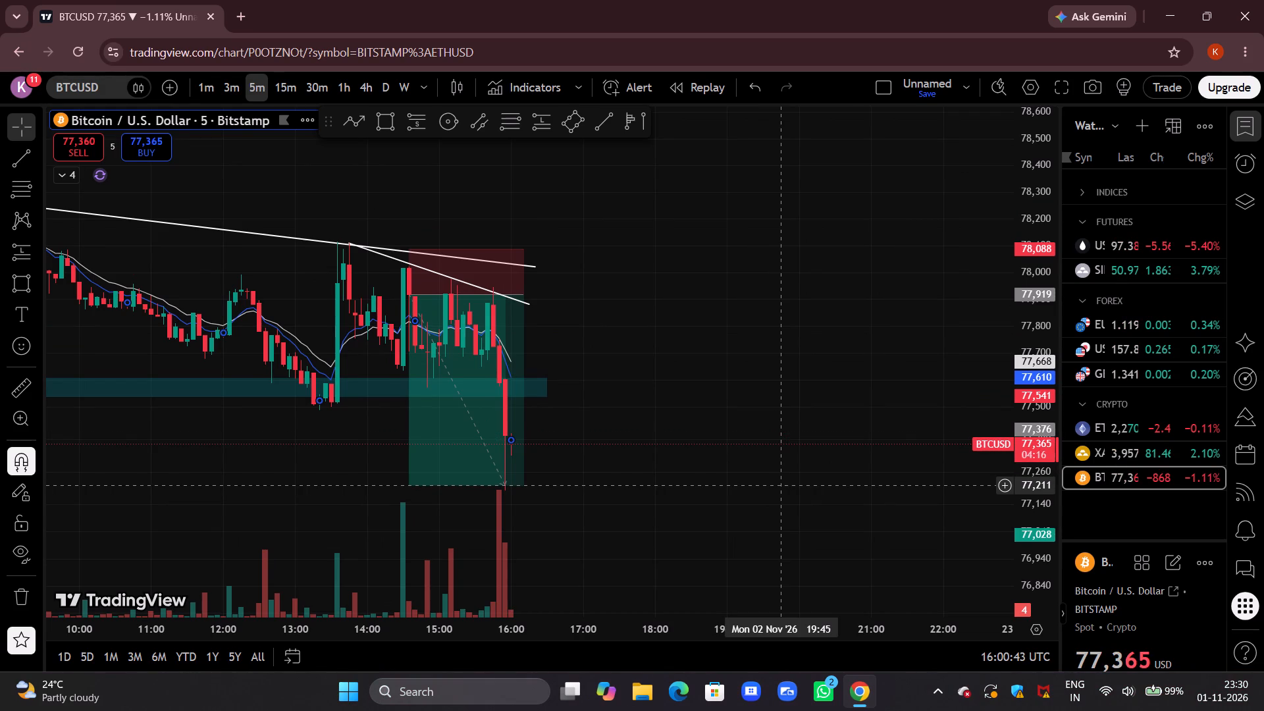
click(739, 378)
drag(801, 379, 803, 377)
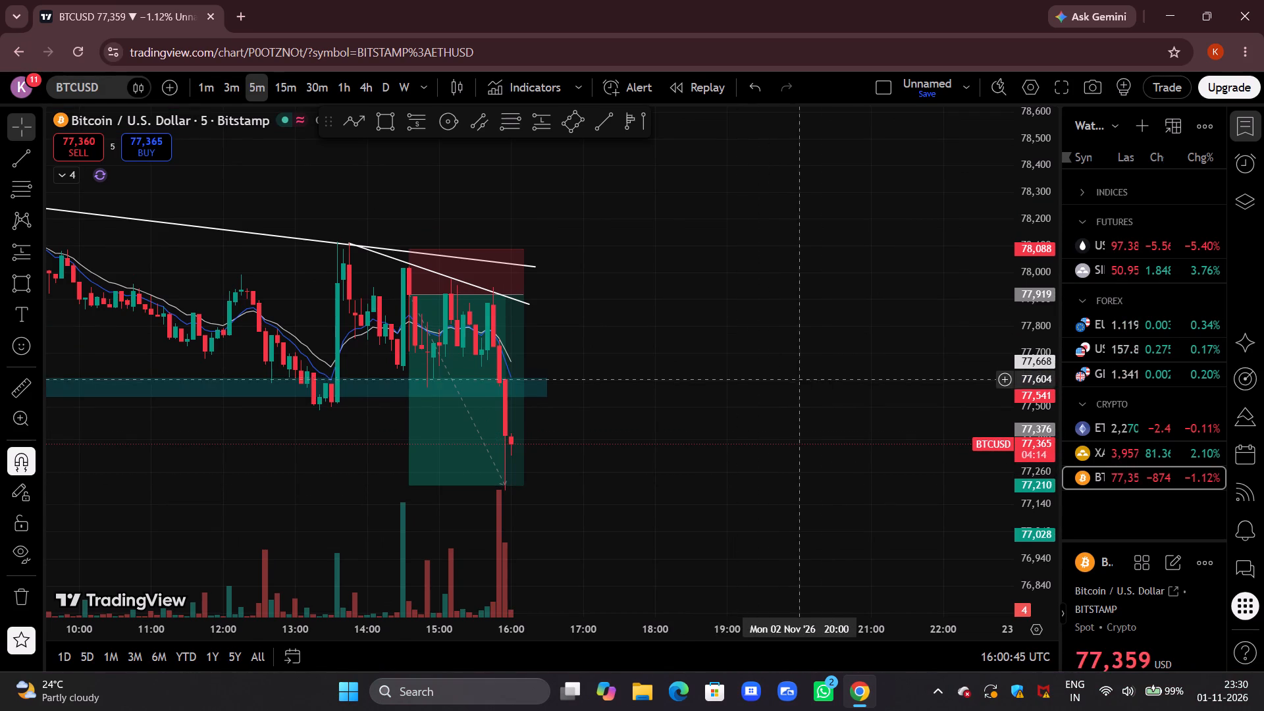
drag(803, 377, 841, 188)
Switch to the XAUUSD chart and examine the latest candles against the long position, small zones, descending trend line and horizontal levels.
click(1136, 451)
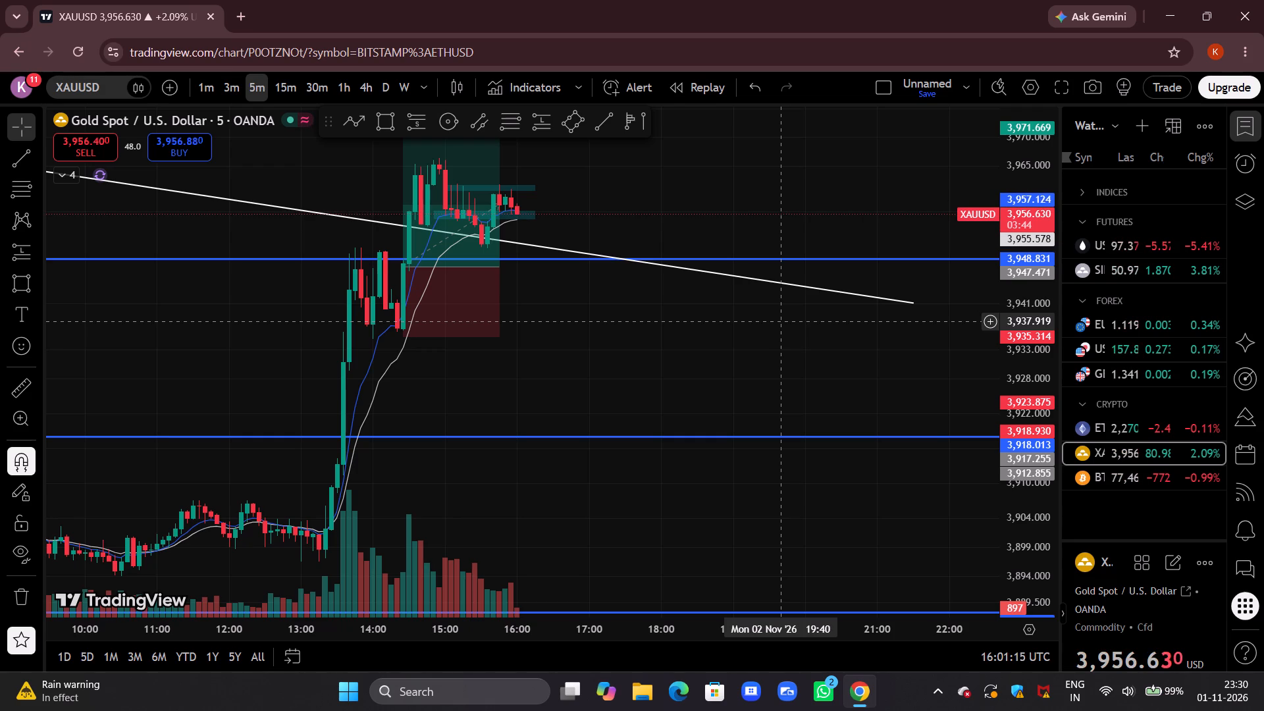
drag(652, 356, 575, 350)
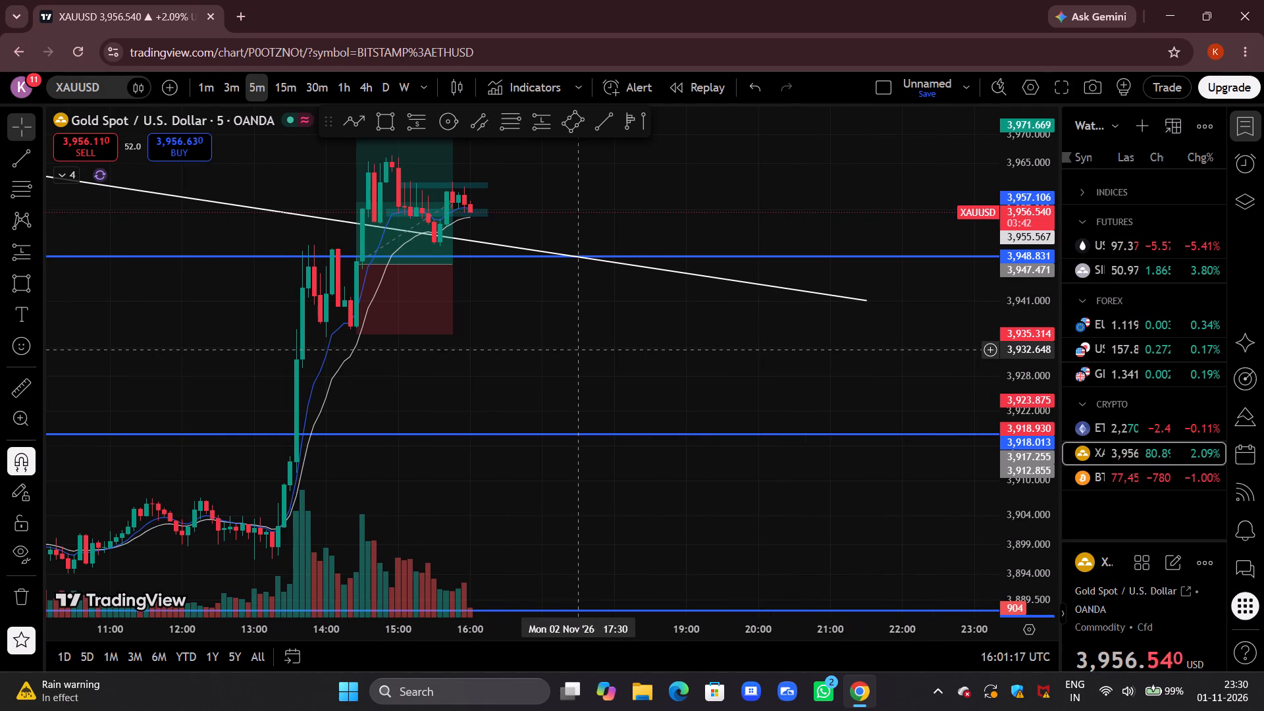
drag(639, 357, 620, 404)
drag(1030, 593, 1031, 519)
drag(893, 437, 898, 517)
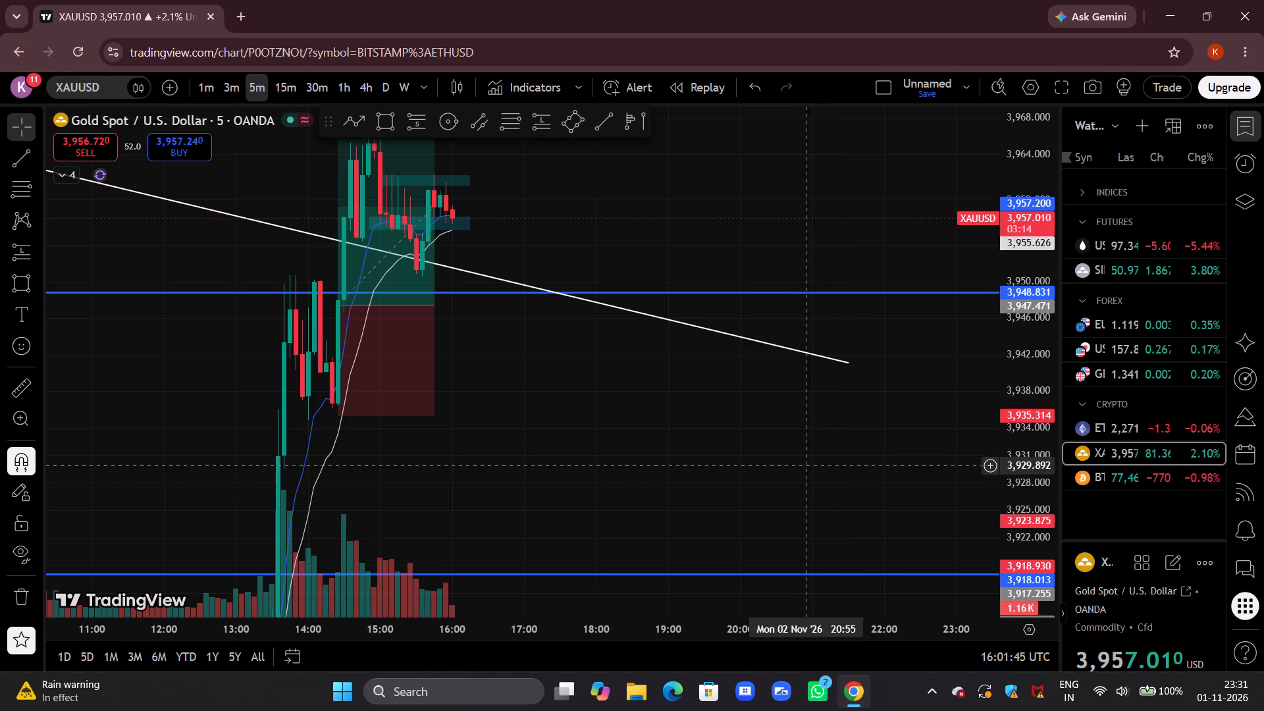
drag(756, 510, 677, 517)
drag(1020, 350, 992, 410)
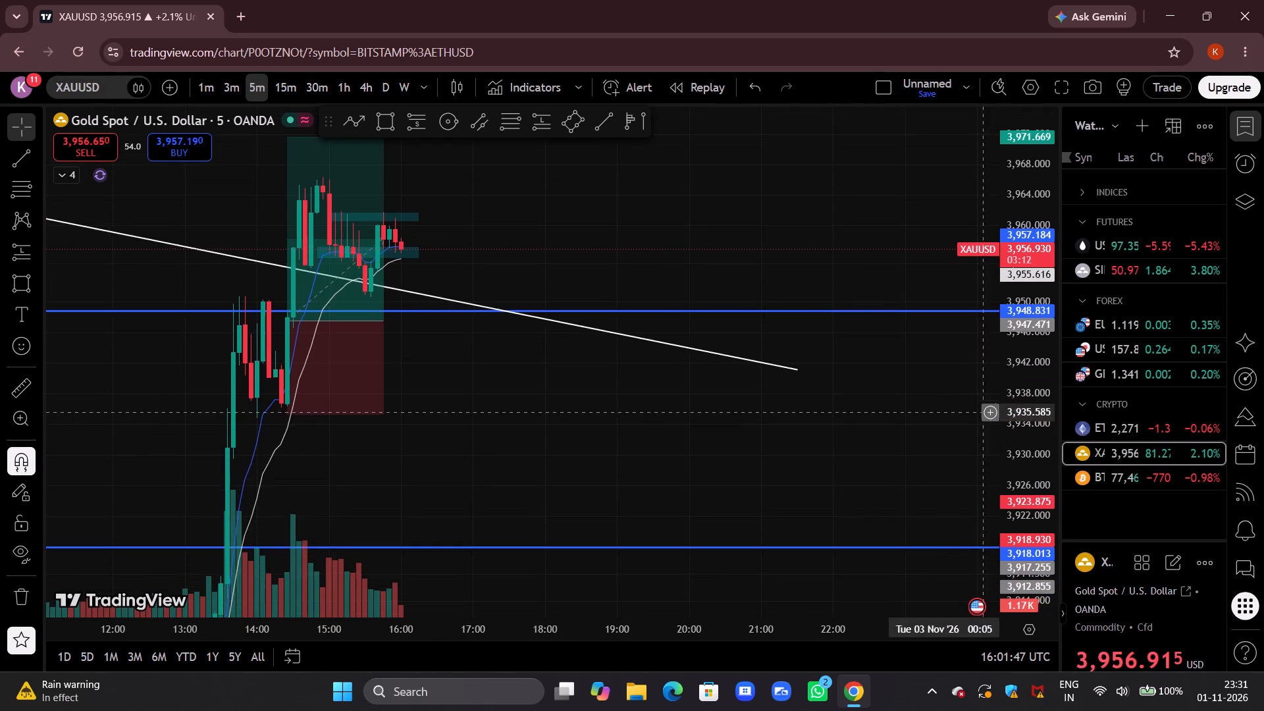
scroll(883, 425, down, 5)
drag(891, 425, 811, 535)
drag(1040, 452, 1014, 529)
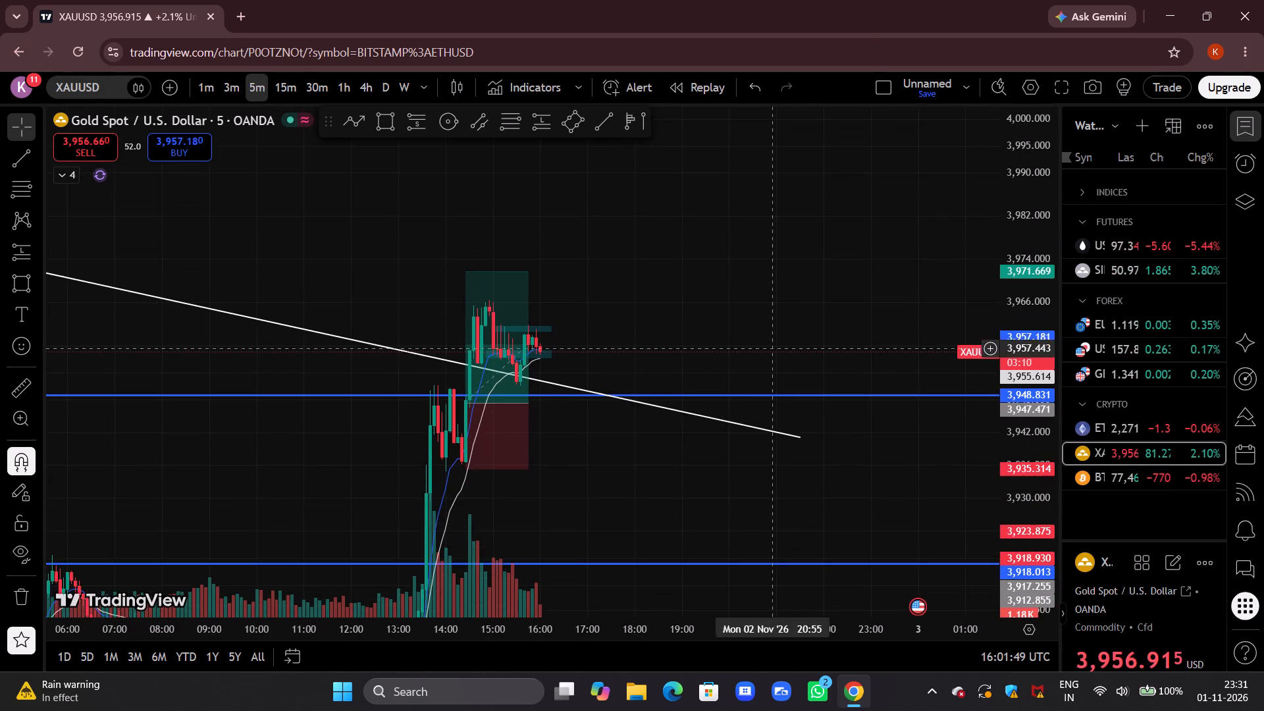
drag(772, 338, 876, 256)
scroll(876, 256, up, 2)
drag(823, 258, 754, 313)
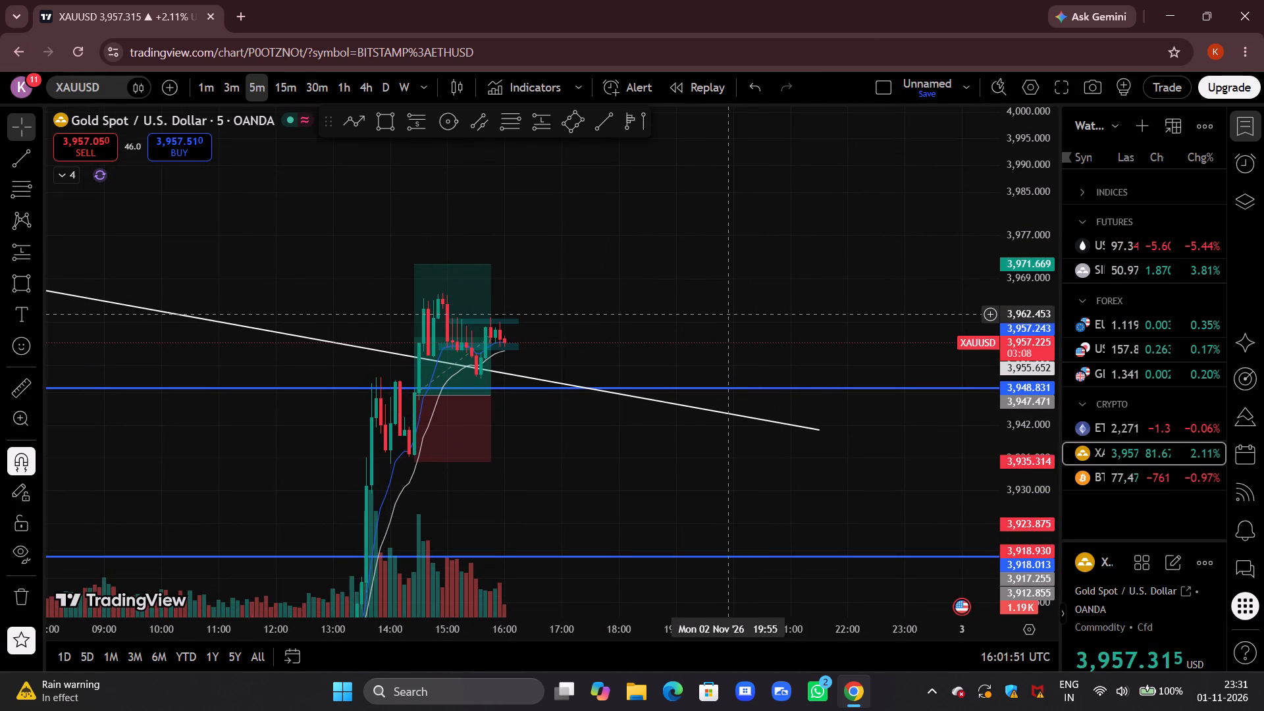
drag(730, 314, 910, 276)
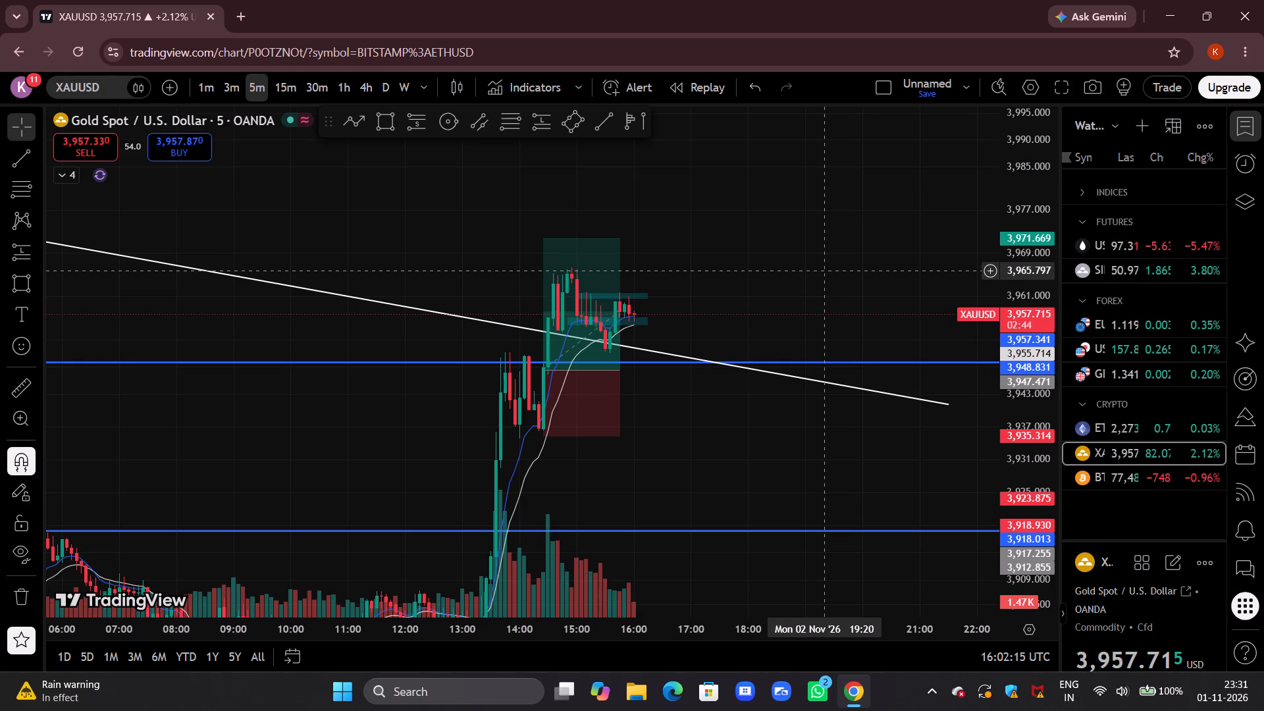
Return to the BTCUSD chart and check the current candle against the short position.
click(1113, 481)
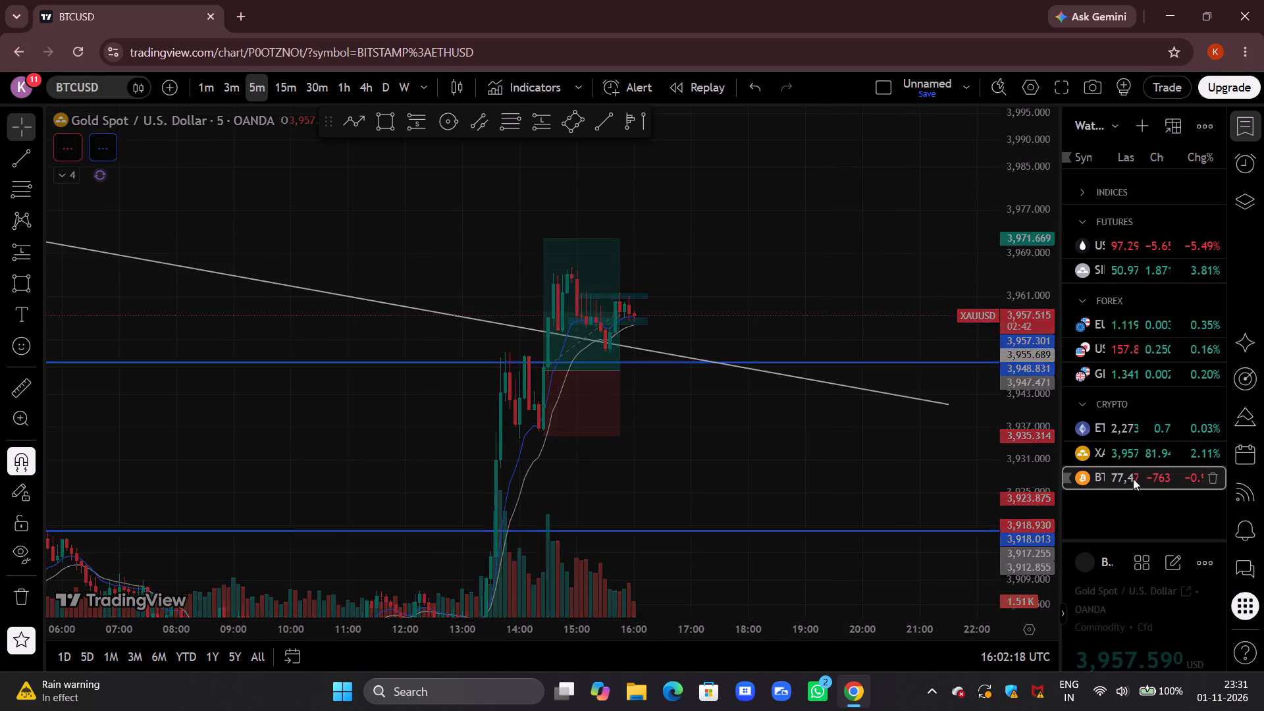
drag(725, 329, 777, 130)
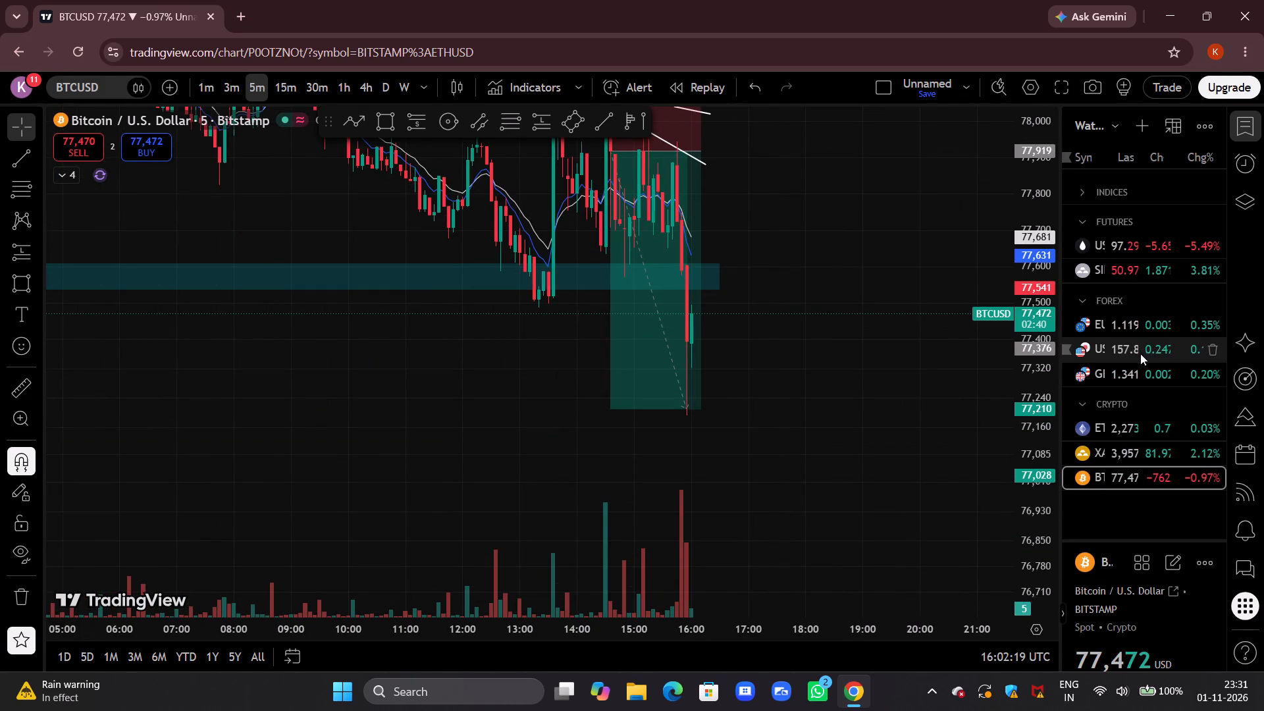
Open the USDJPY chart and adjust the long position's target level to about 157.881.
click(1140, 353)
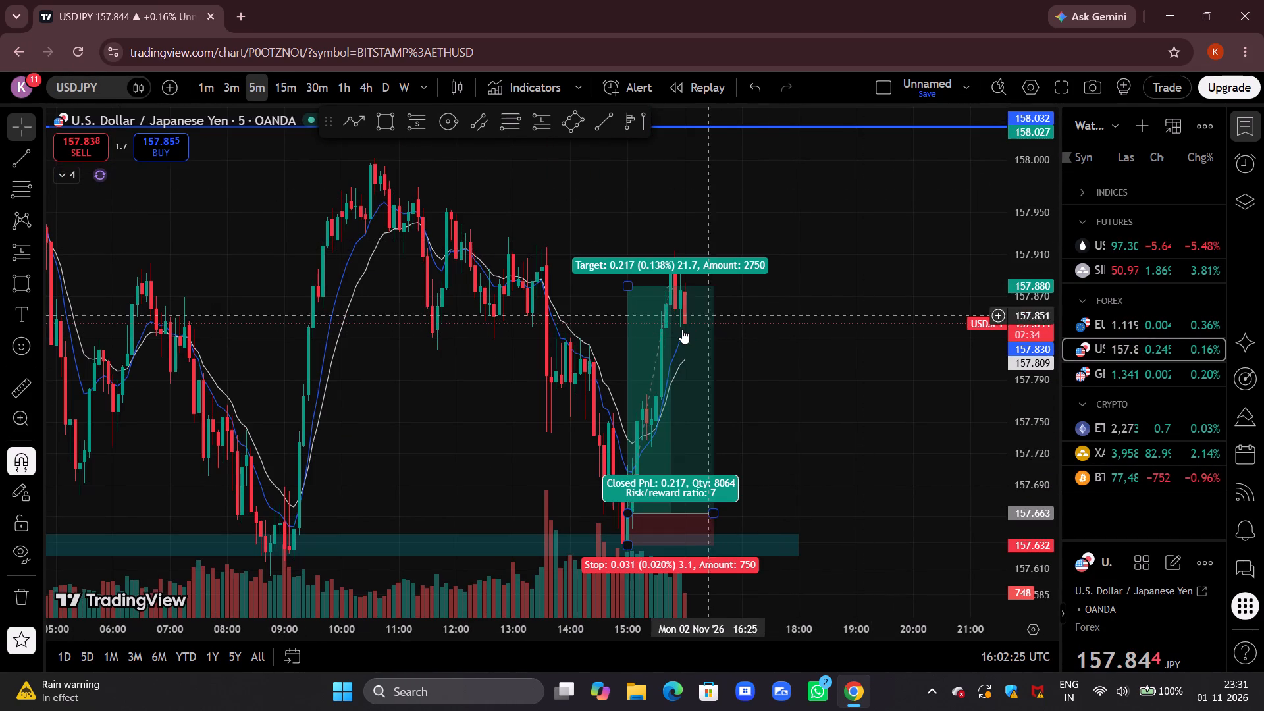
drag(631, 287, 635, 280)
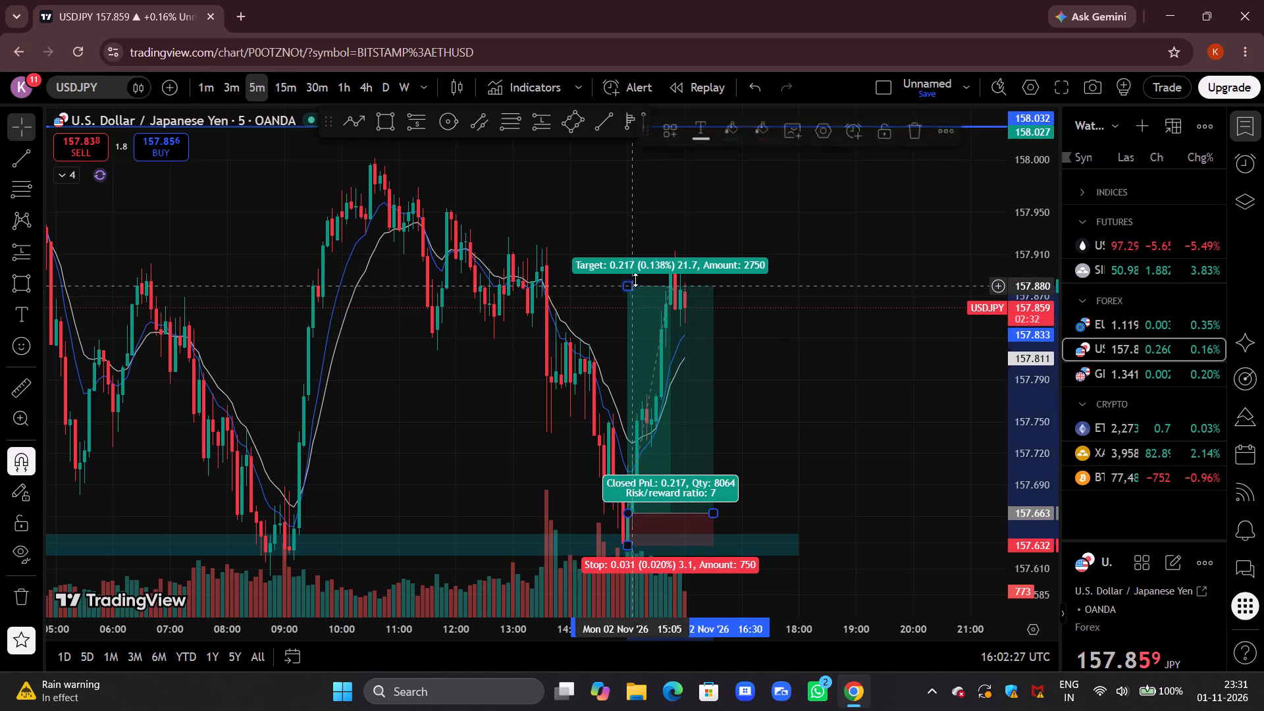
drag(635, 280, 688, 251)
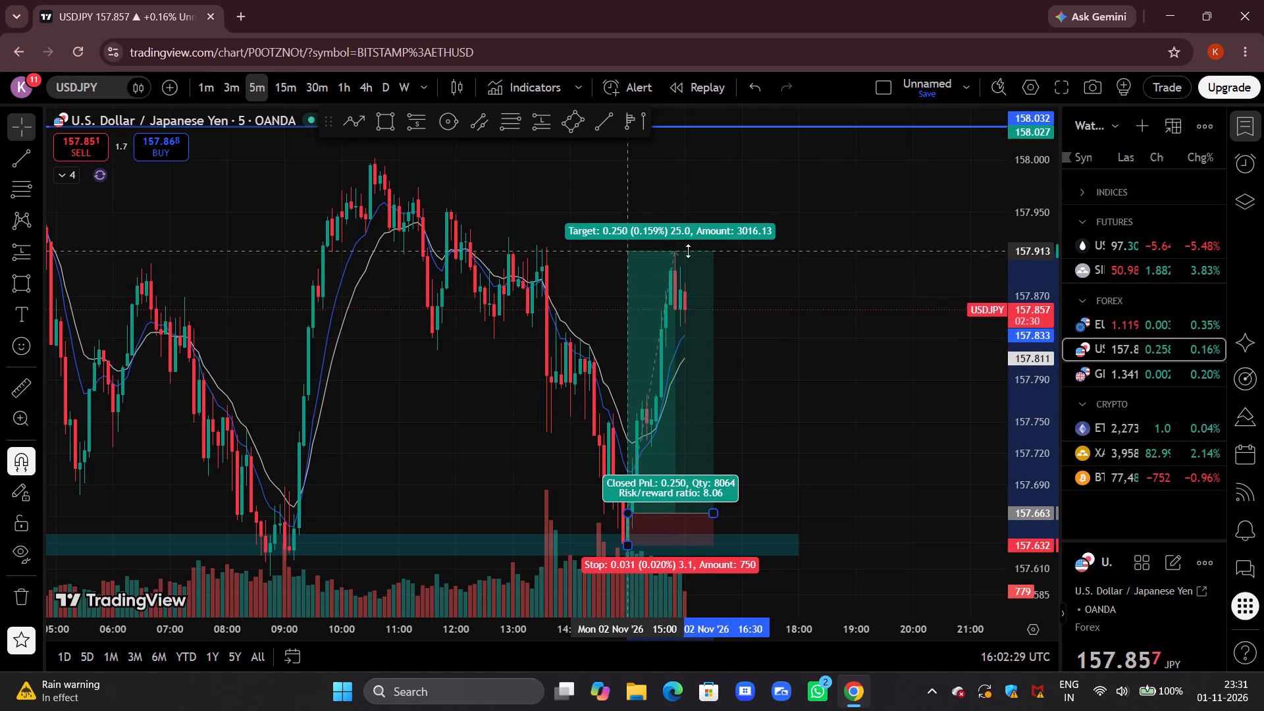
drag(688, 251, 693, 263)
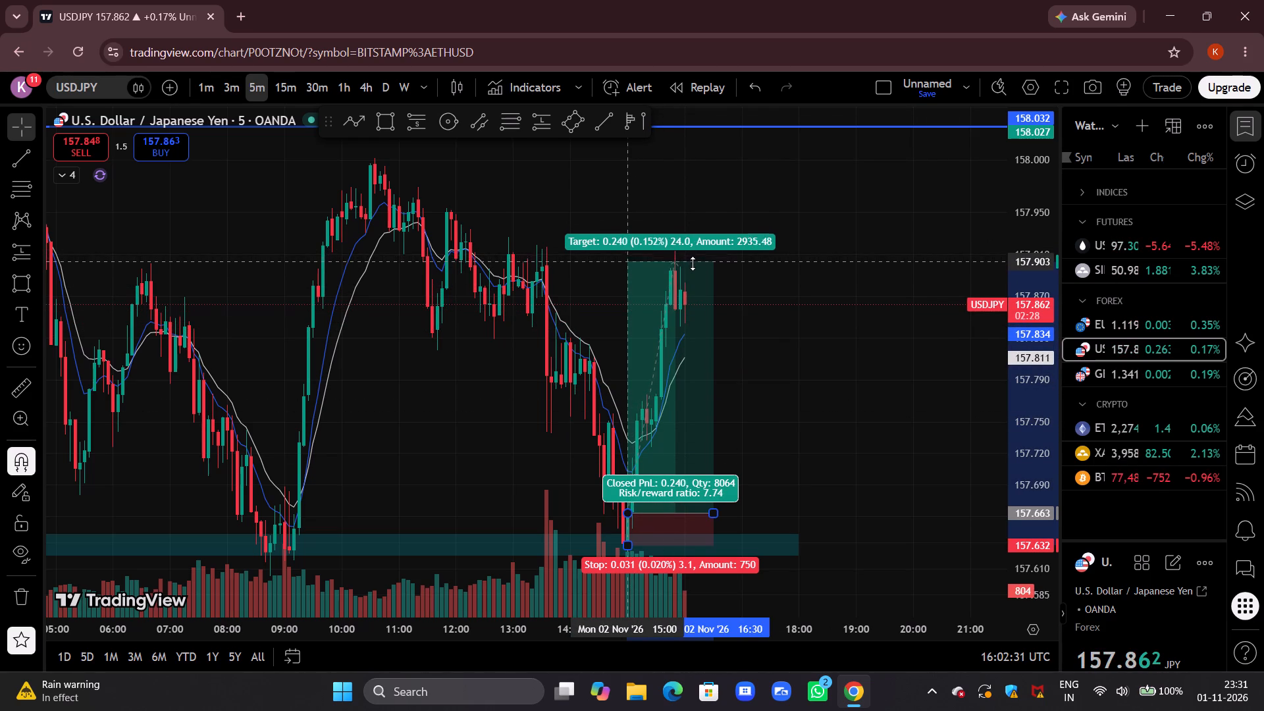
drag(693, 263, 693, 284)
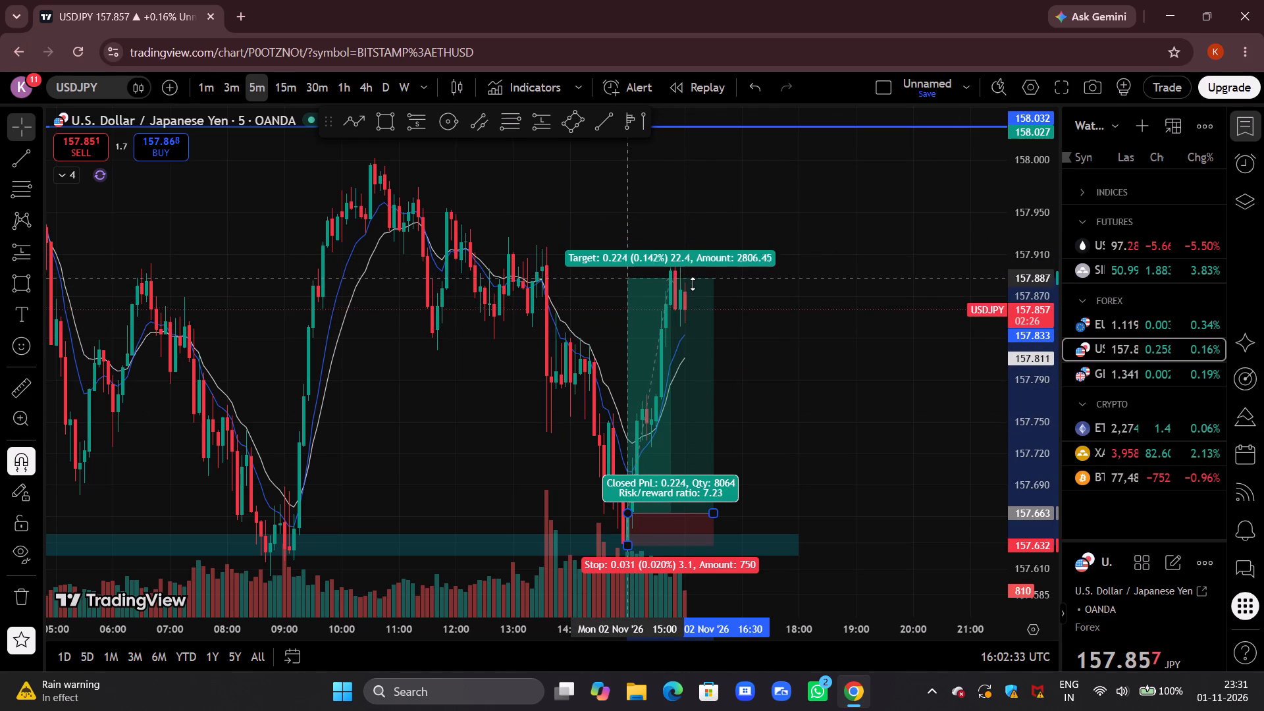
drag(693, 284, 693, 284)
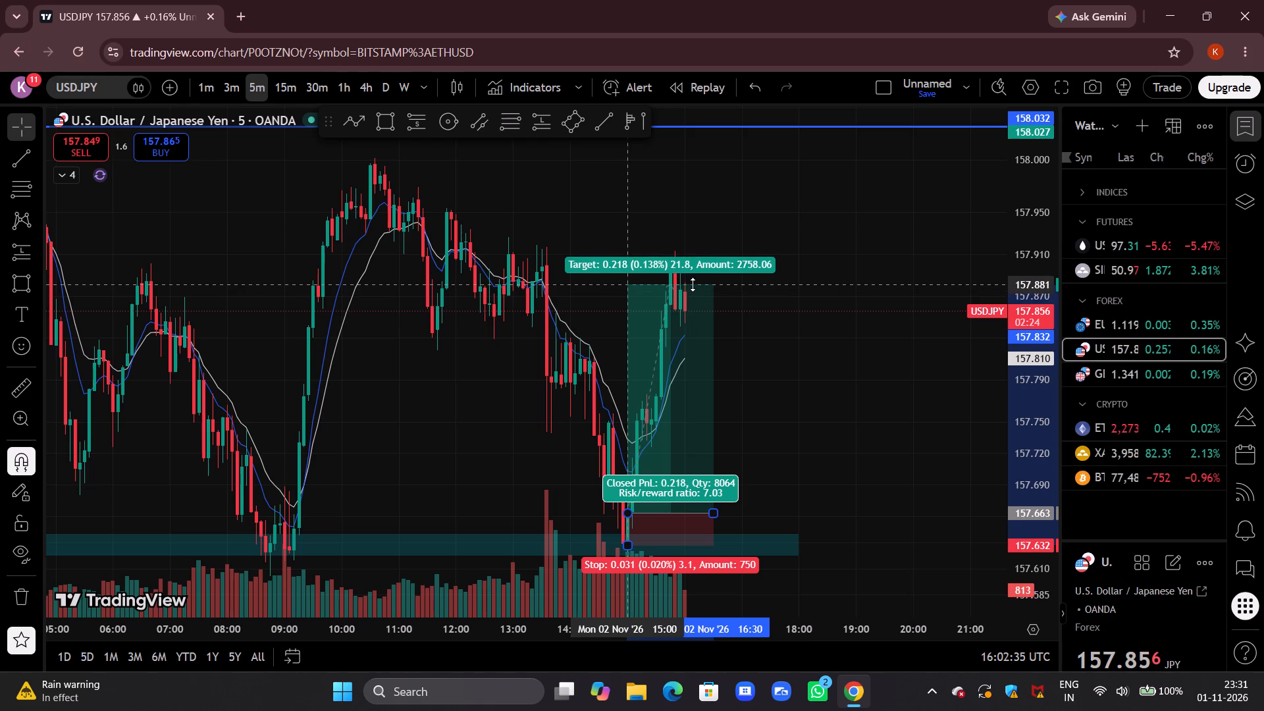
drag(693, 284, 694, 286)
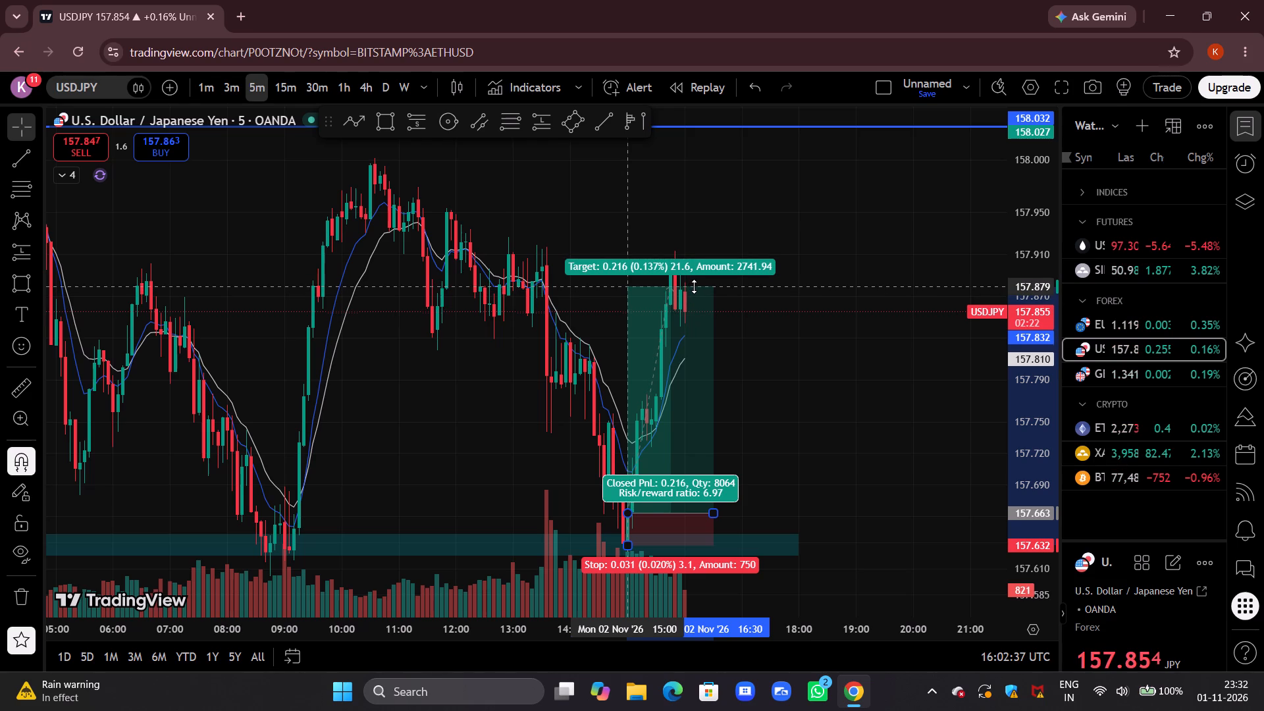
drag(694, 286, 695, 284)
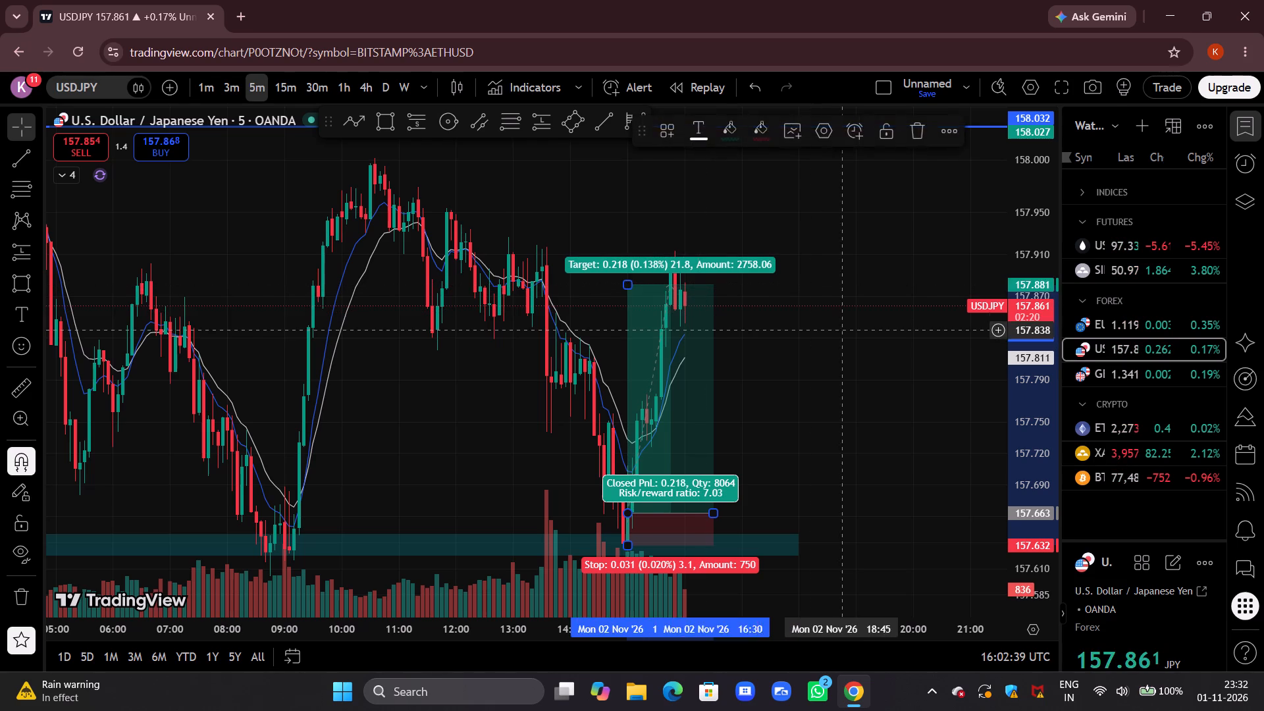
click(844, 330)
Examine recent and earlier USDJPY price swings in relation to the long position, the support zone and the horizontal resistance line.
drag(820, 396, 840, 312)
drag(1028, 354, 1032, 543)
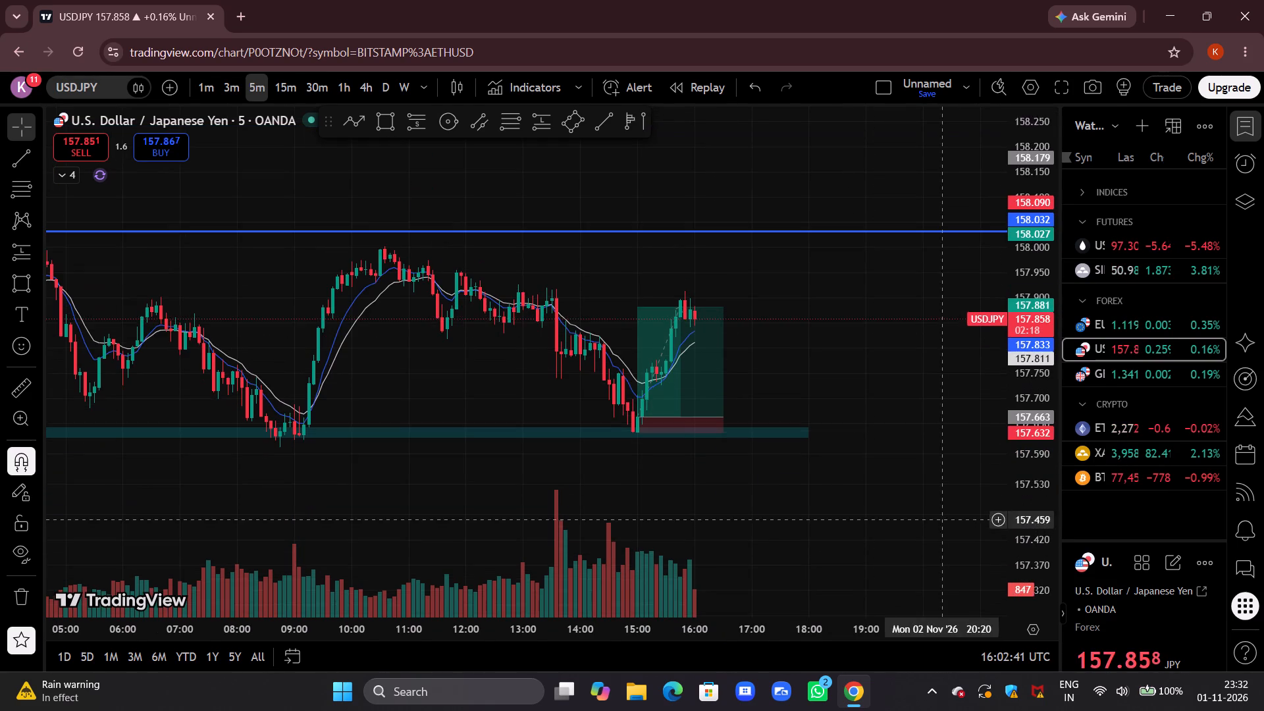
drag(939, 512, 968, 437)
scroll(912, 441, down, 5)
drag(889, 450, 773, 510)
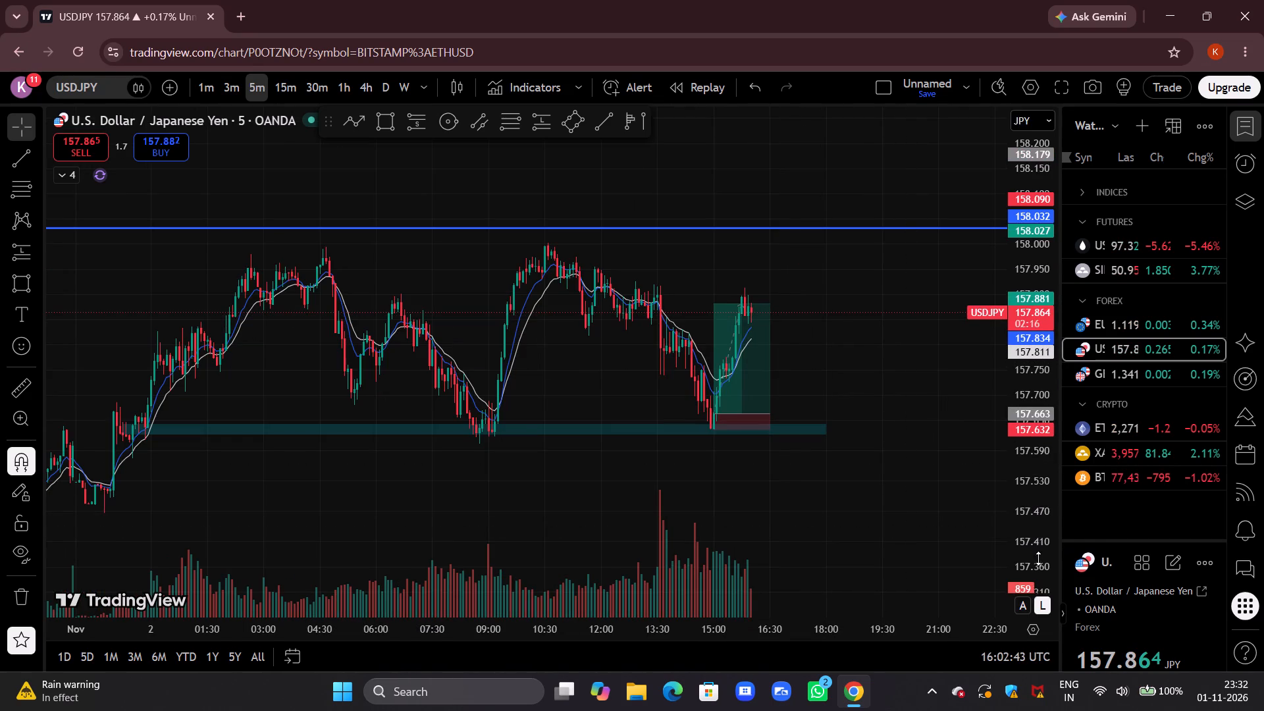
drag(1038, 558, 1036, 423)
drag(964, 432, 872, 439)
scroll(849, 444, up, 3)
drag(677, 413, 821, 387)
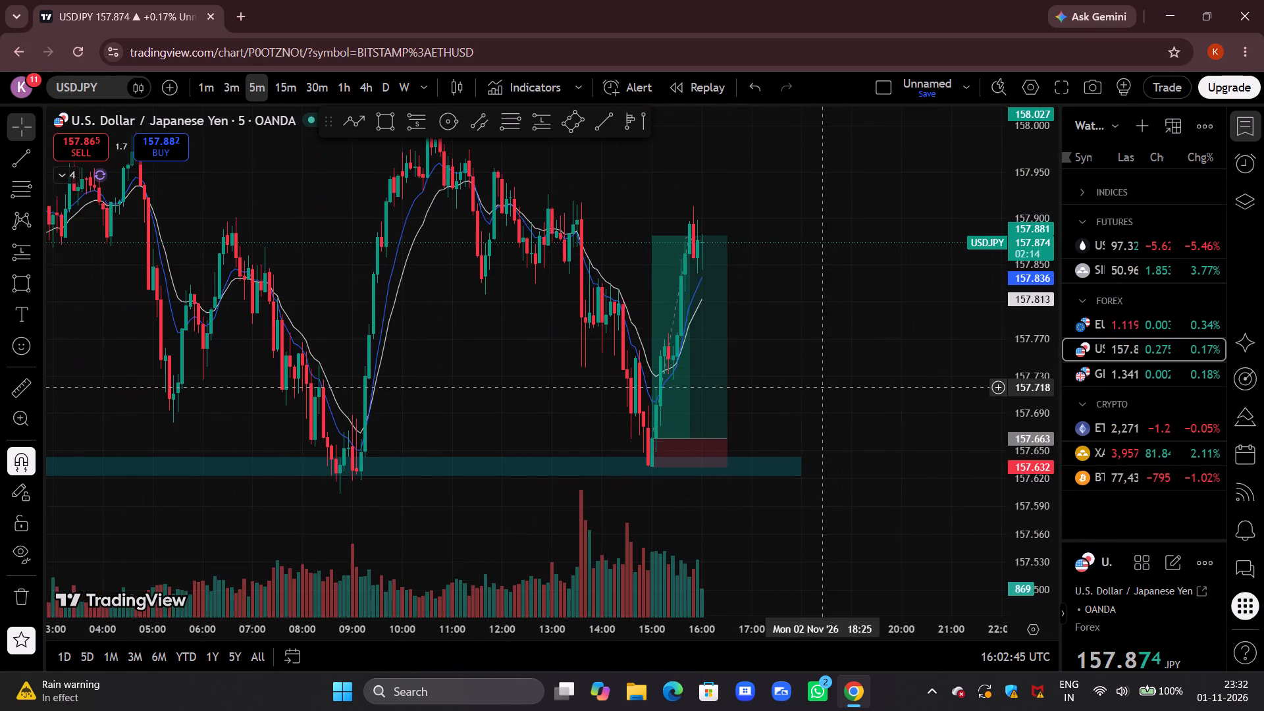
scroll(822, 387, up, 4)
drag(792, 384, 874, 371)
drag(893, 353, 893, 434)
scroll(879, 417, down, 3)
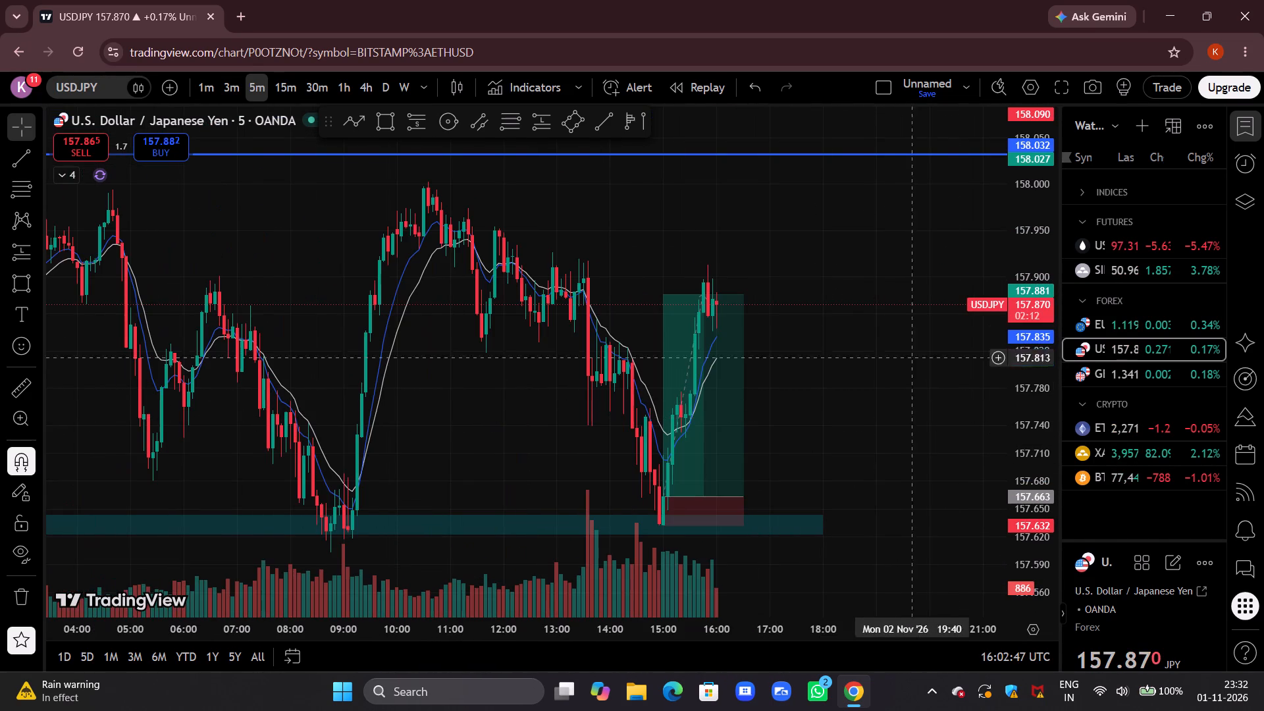
drag(1022, 250, 962, 372)
scroll(825, 372, down, 5)
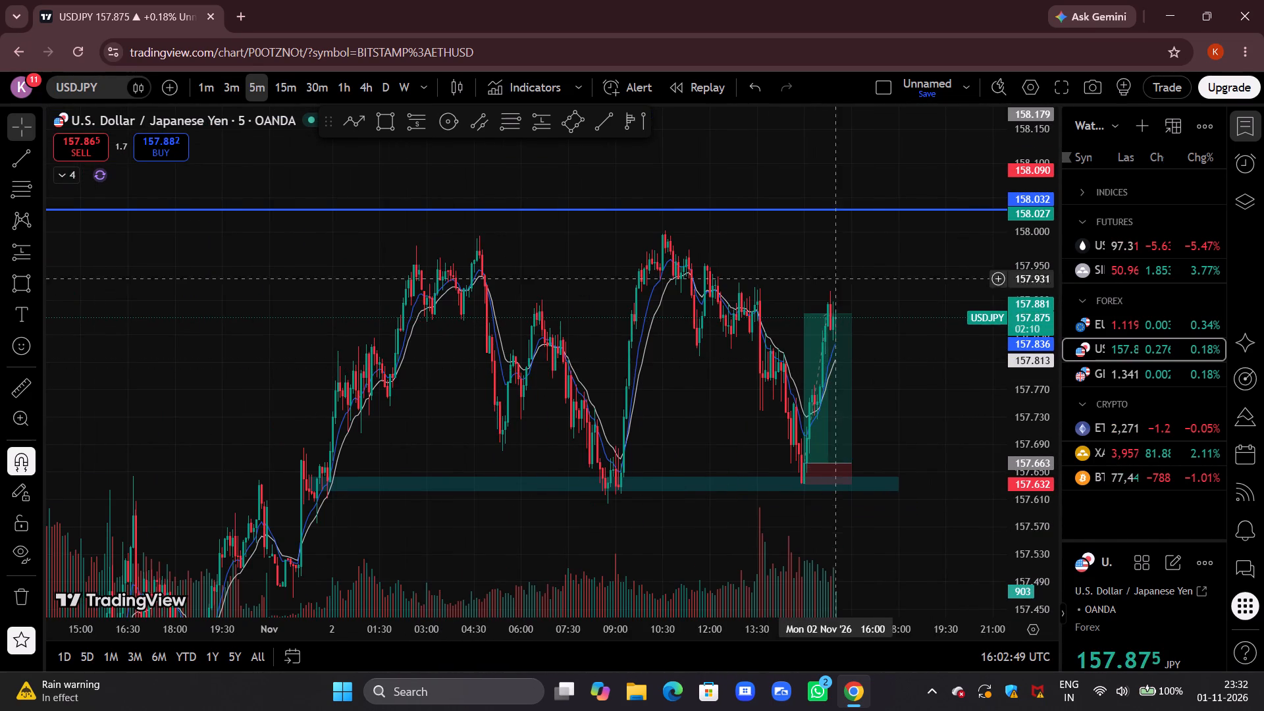
drag(848, 253, 765, 249)
drag(747, 236, 841, 232)
scroll(774, 249, down, 8)
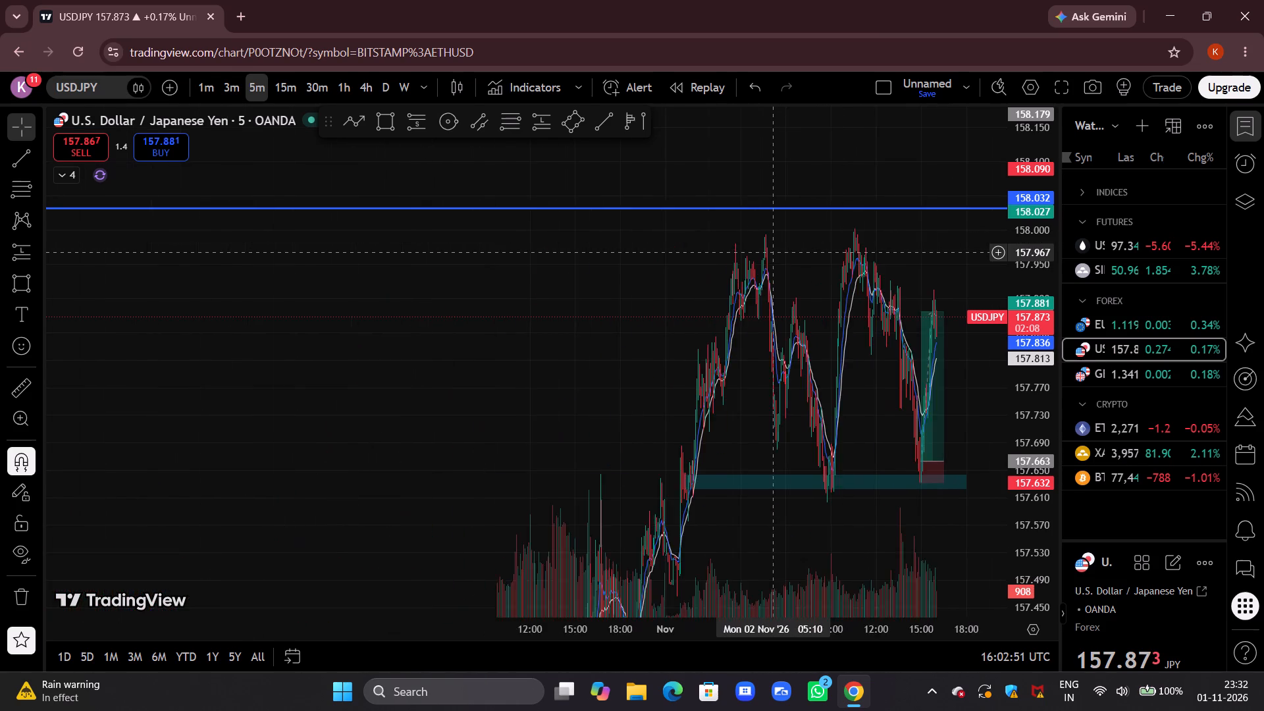
scroll(773, 252, down, 6)
drag(773, 252, 639, 299)
scroll(697, 291, up, 3)
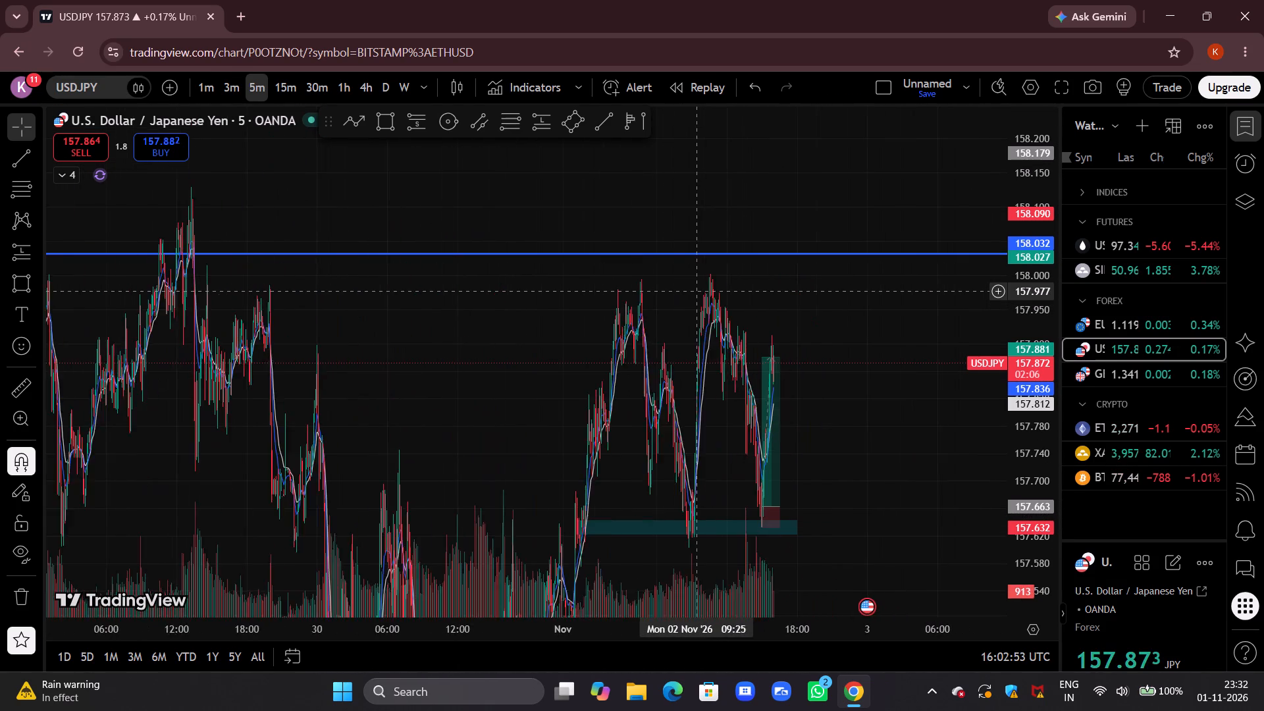
Lower the horizontal resistance line on the USDJPY chart to about 157.985, near the recent swing highs.
scroll(697, 291, up, 3)
drag(631, 253, 672, 294)
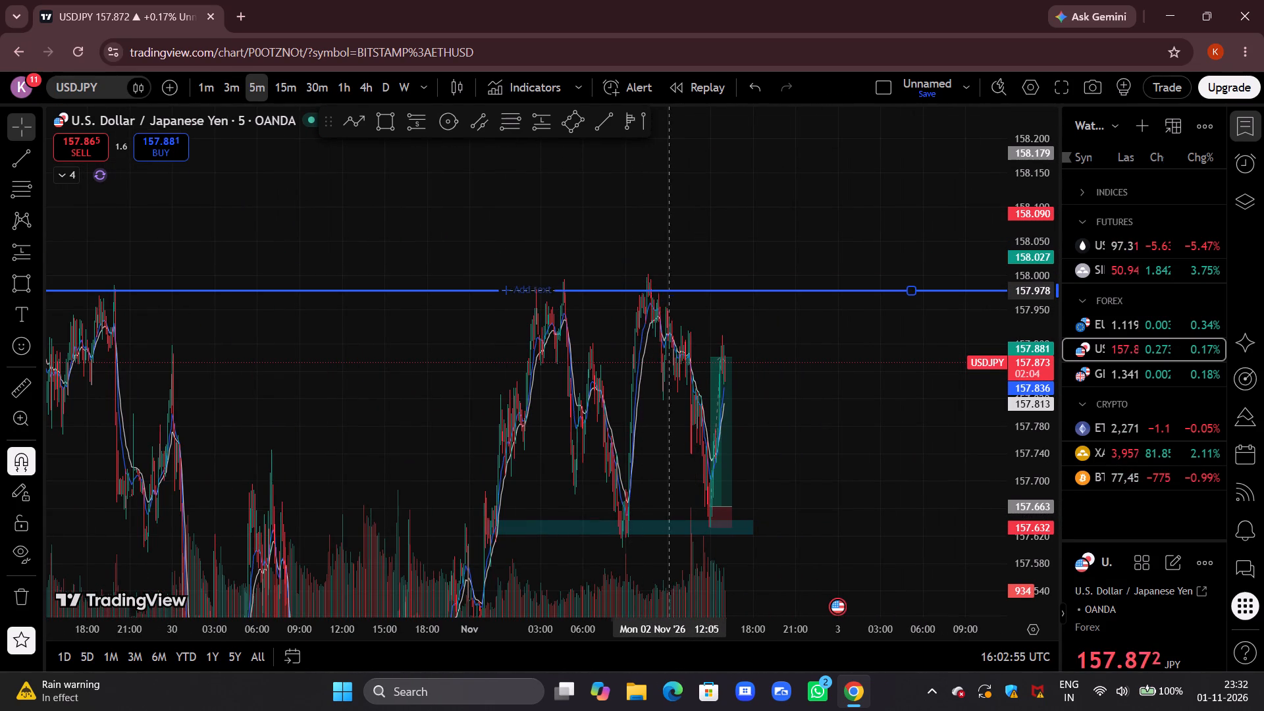
drag(672, 294, 692, 289)
click(708, 269)
drag(708, 269, 814, 244)
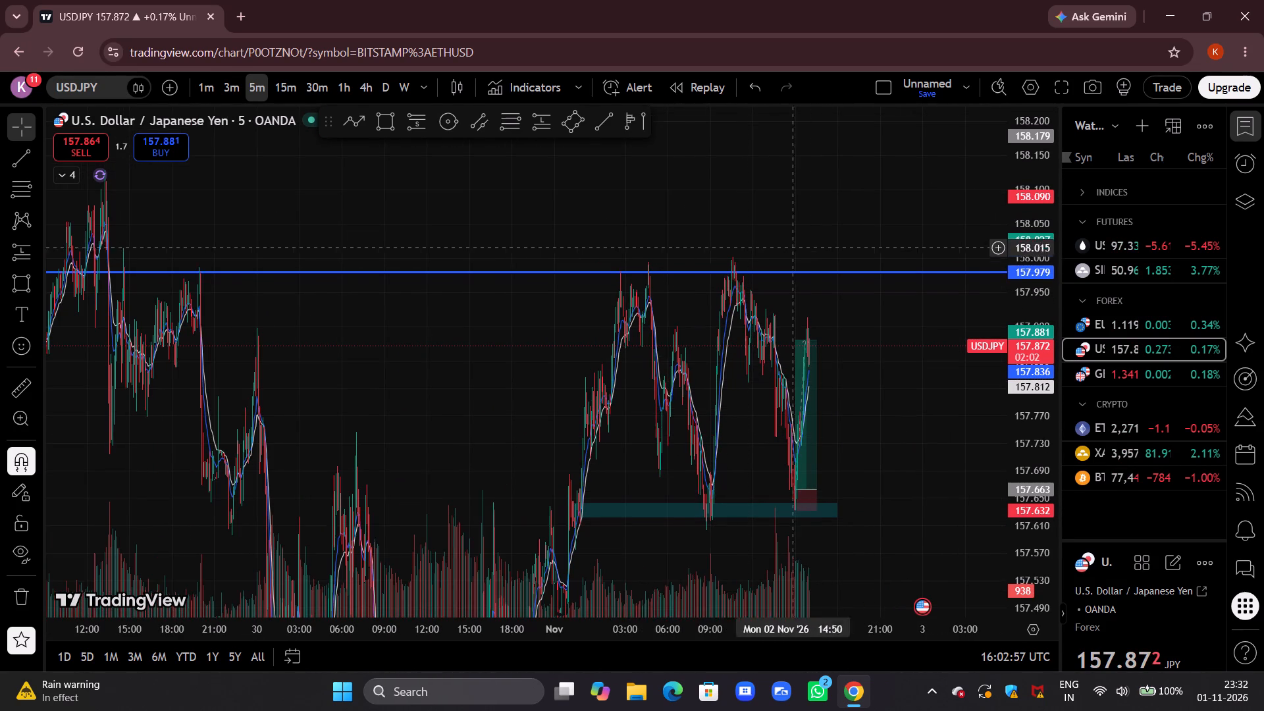
drag(683, 275, 693, 272)
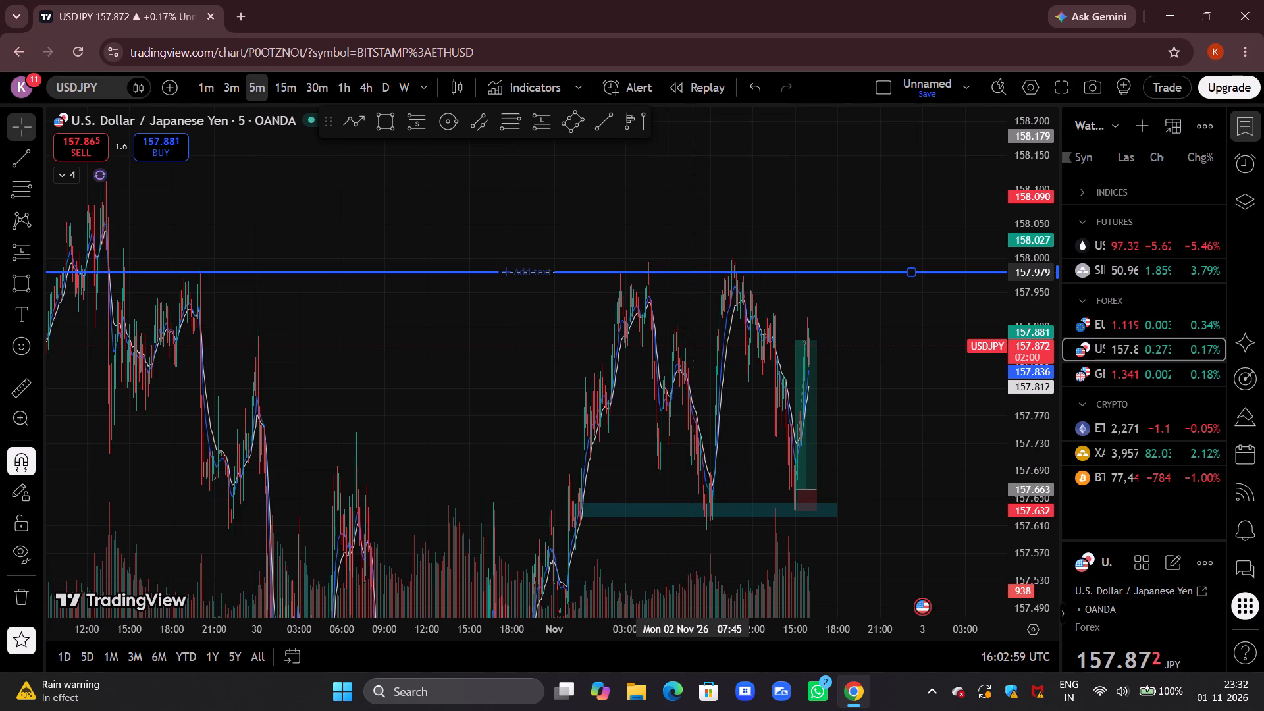
drag(693, 272, 718, 268)
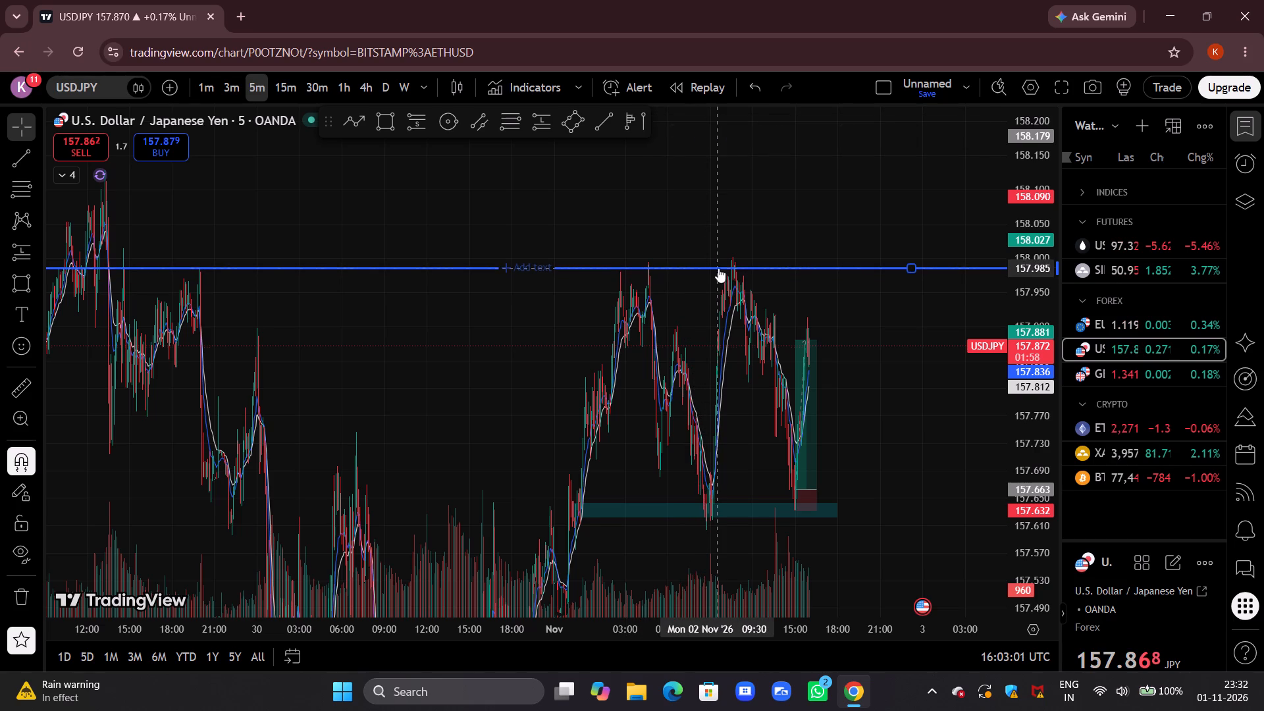
click(714, 251)
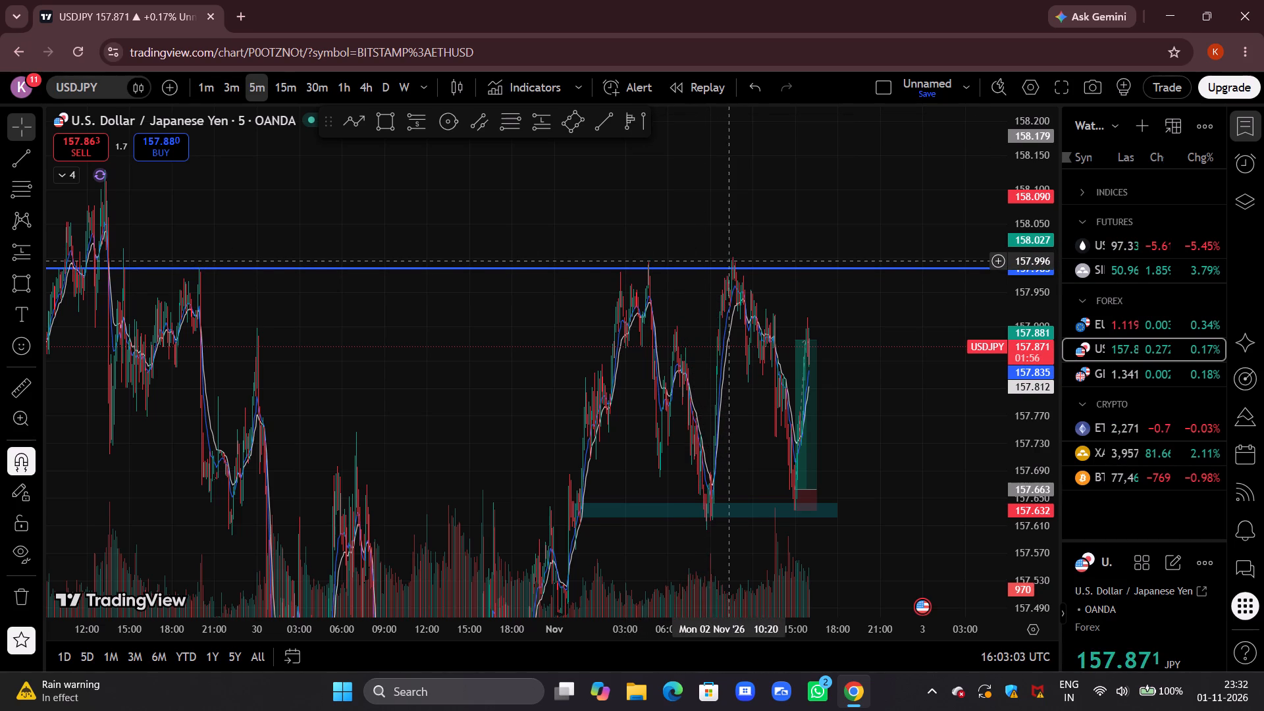
click(738, 259)
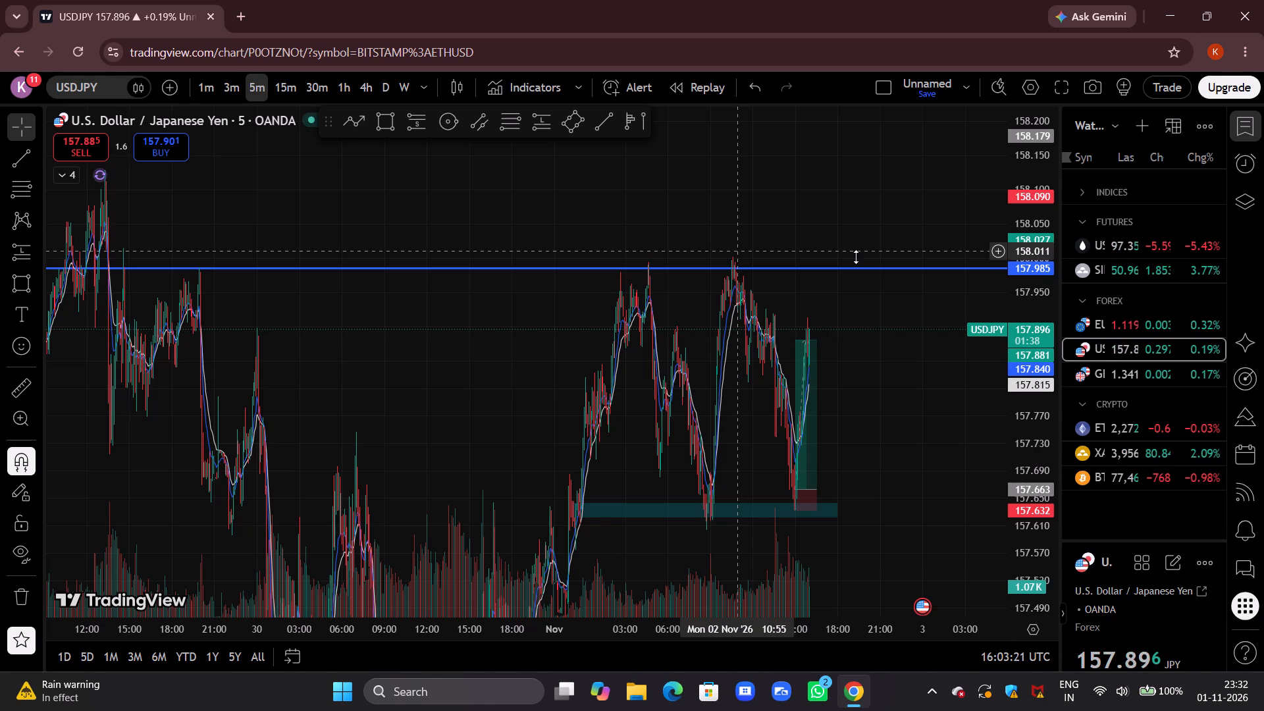
Raise the target level of the USDJPY long position to about 157.917, just above the latest candle highs.
scroll(925, 459, up, 10)
drag(683, 425, 833, 375)
scroll(831, 375, up, 2)
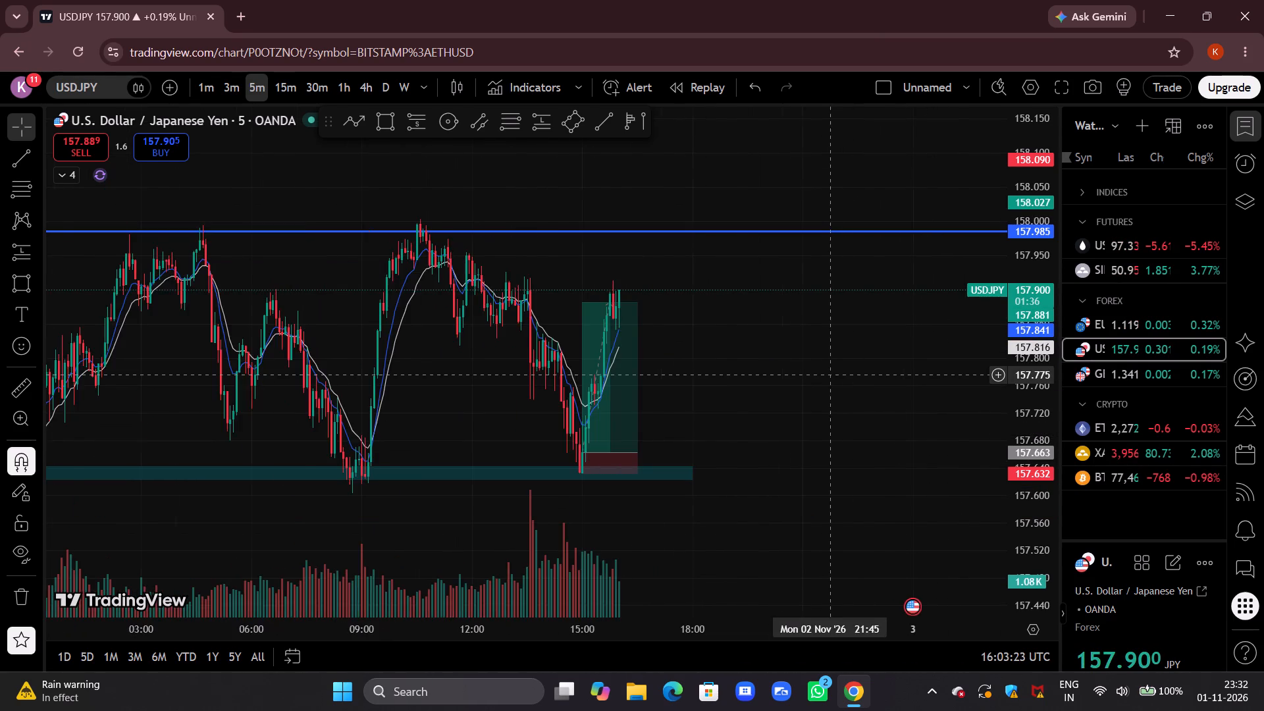
scroll(831, 375, up, 8)
drag(666, 346, 876, 321)
drag(559, 333, 711, 323)
scroll(521, 323, down, 5)
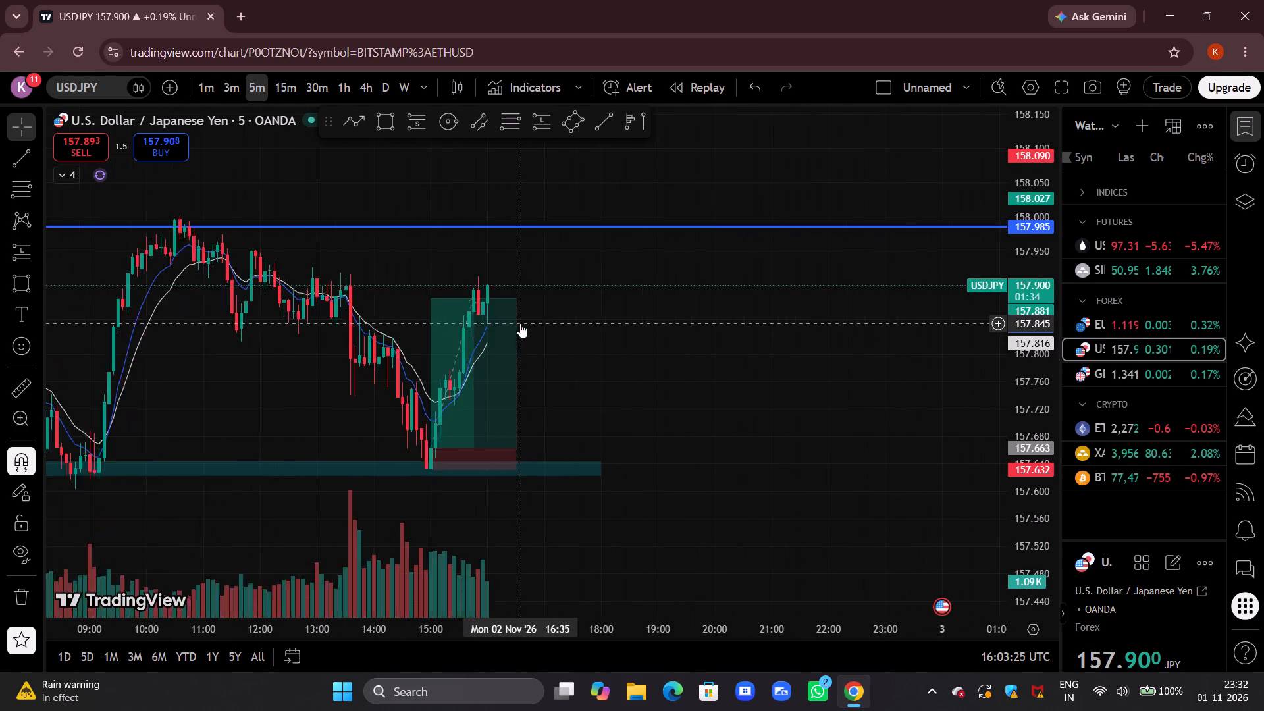
drag(485, 301, 431, 280)
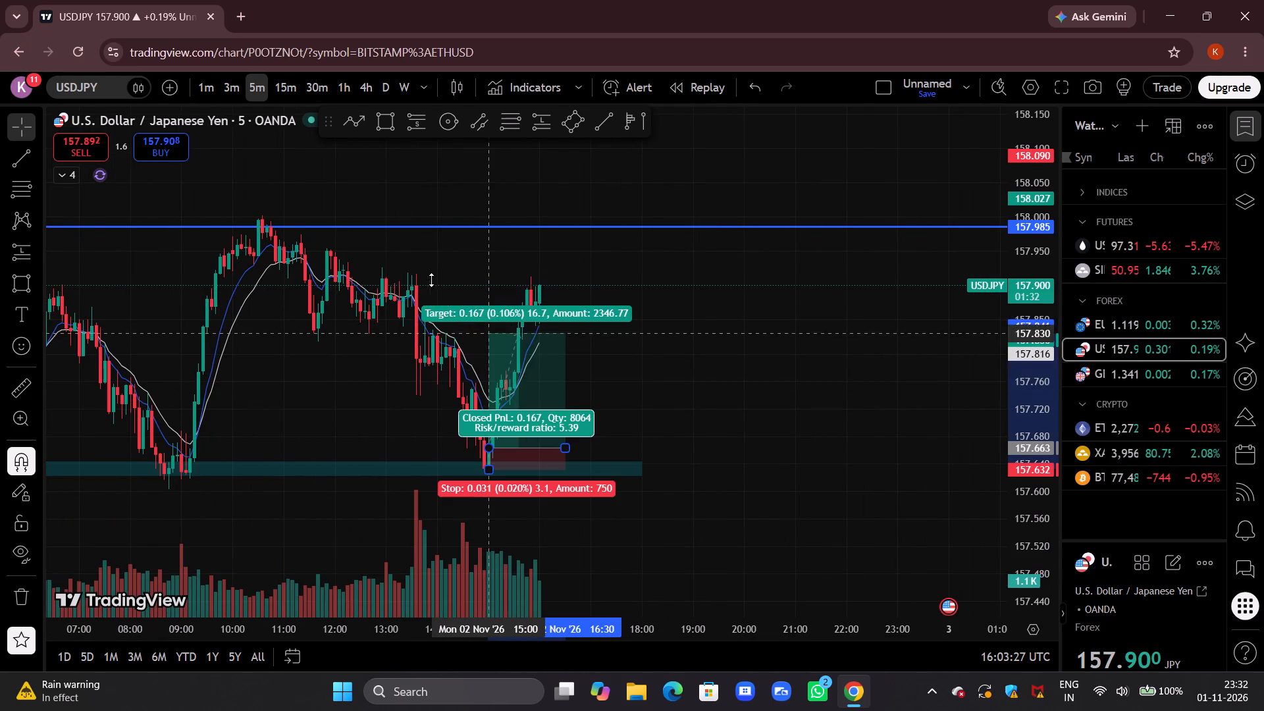
drag(431, 280, 411, 269)
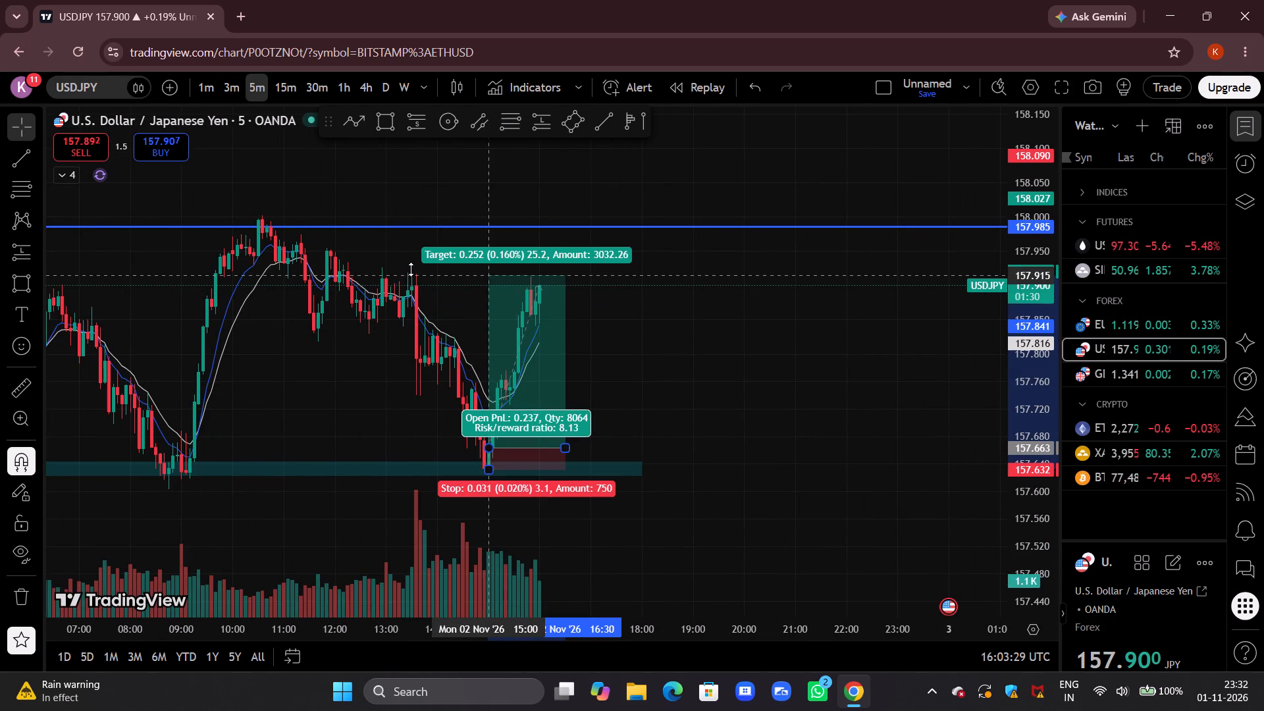
drag(411, 269, 416, 267)
click(688, 322)
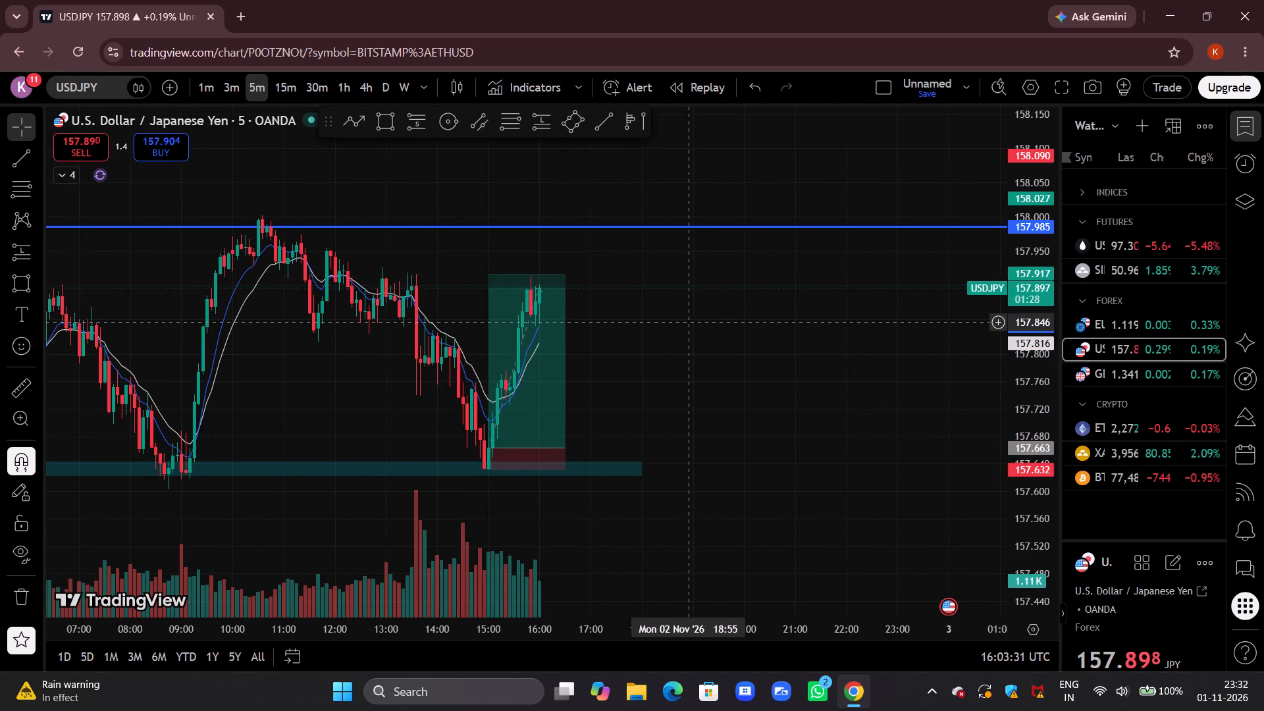
Examine the latest USDJPY candles against the long position, the support zone and the horizontal resistance line.
drag(703, 321, 608, 321)
scroll(820, 408, up, 2)
drag(764, 417, 1022, 340)
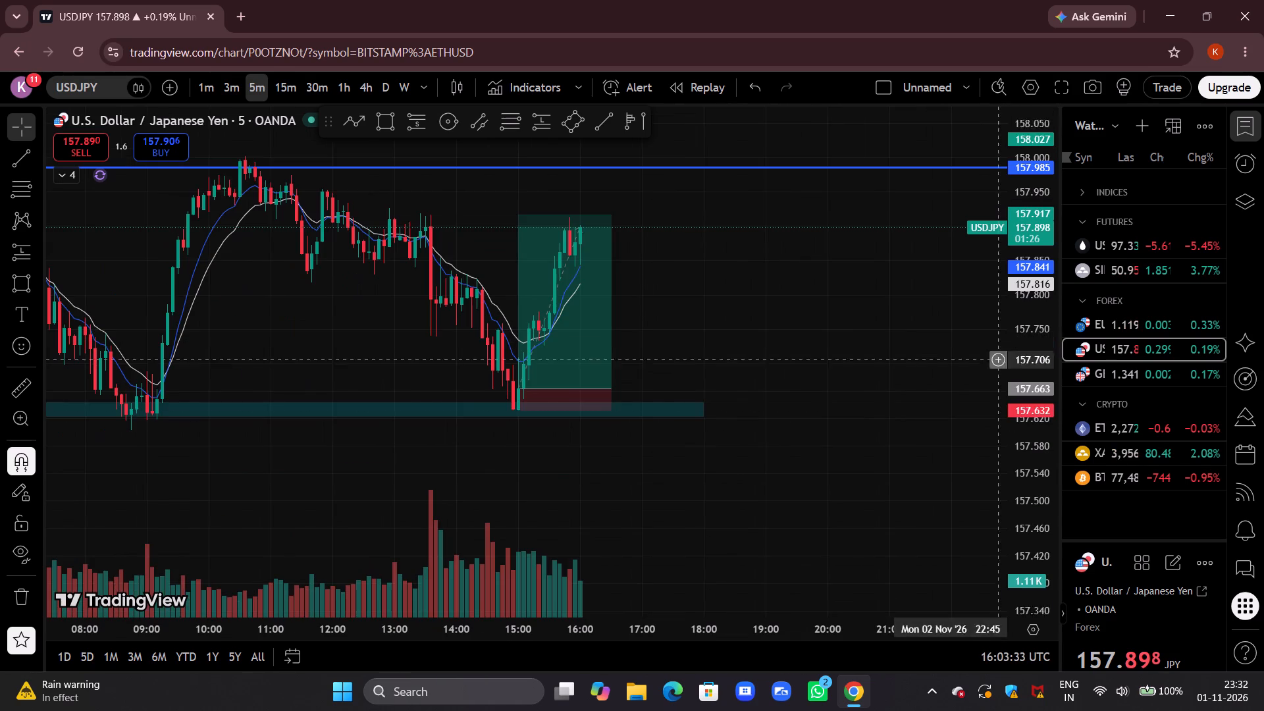
drag(1026, 521, 1042, 445)
drag(847, 341, 837, 413)
scroll(839, 414, up, 3)
drag(723, 365, 812, 359)
On the BTCUSD chart, draw a zigzag arrow path from the latest drop through a rebound down to about 76,717.
click(1140, 484)
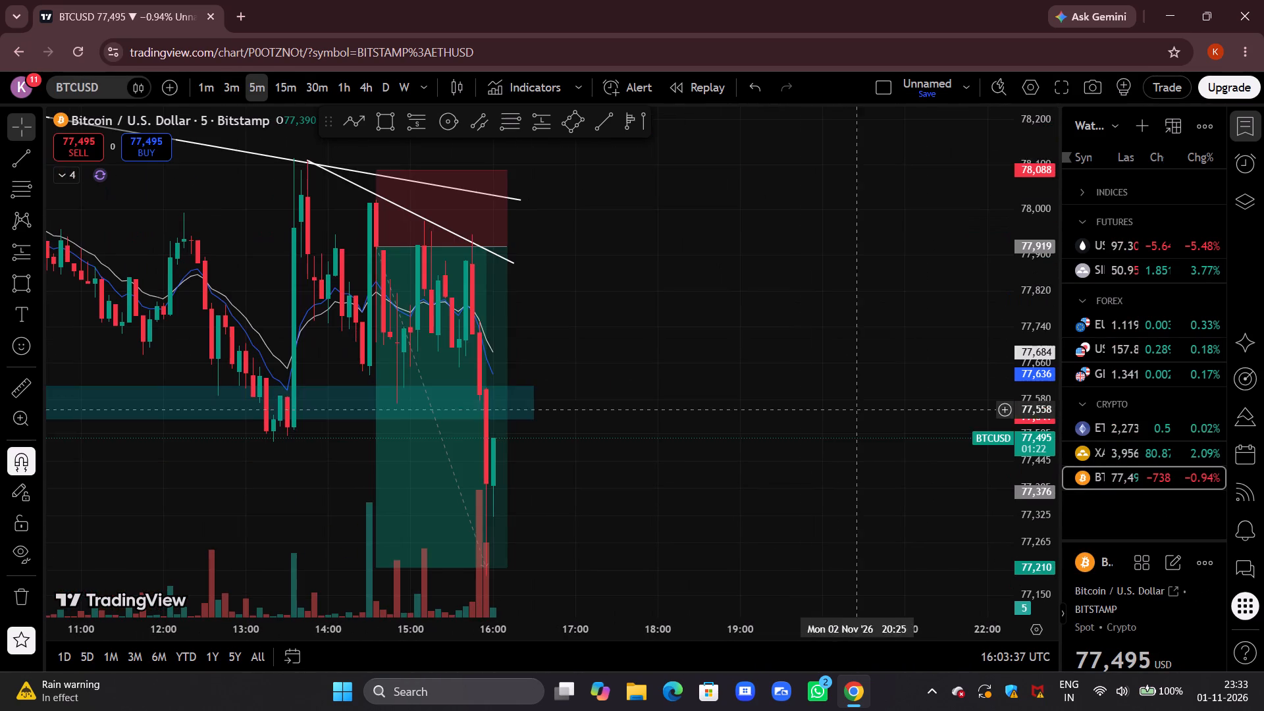
drag(791, 392, 844, 269)
drag(1043, 300, 970, 454)
drag(772, 427, 870, 313)
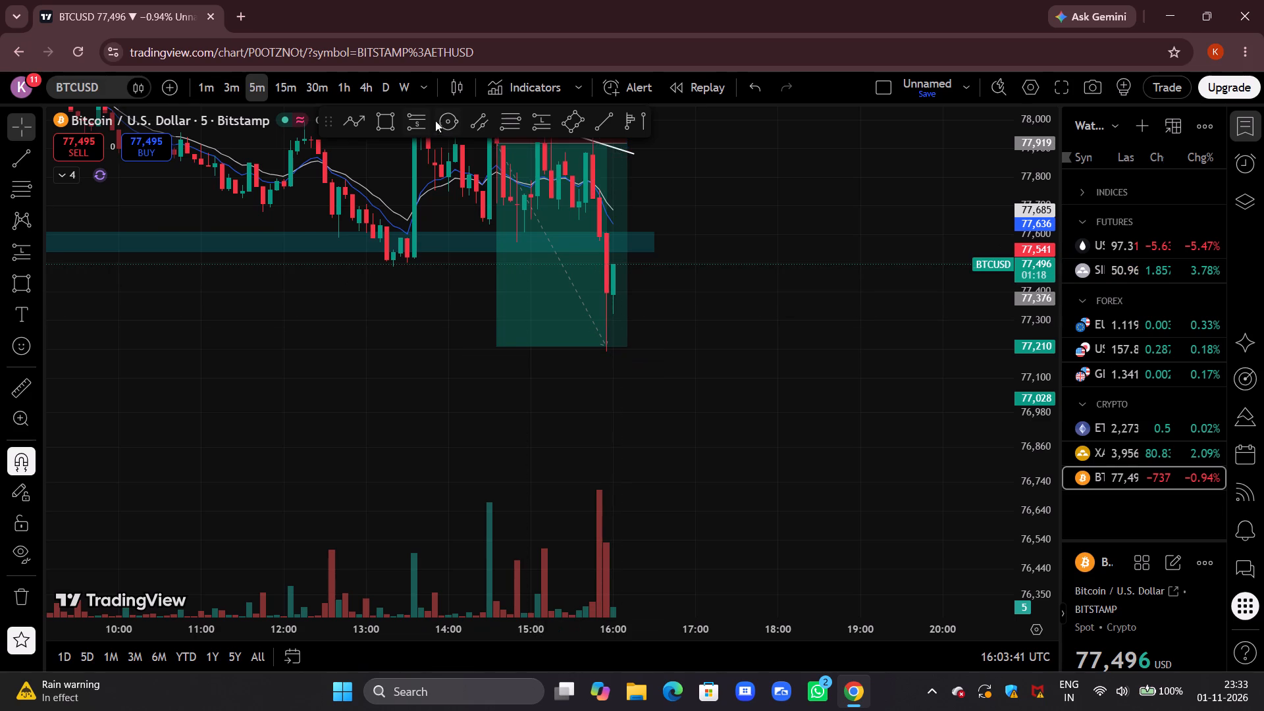
click(355, 124)
click(598, 199)
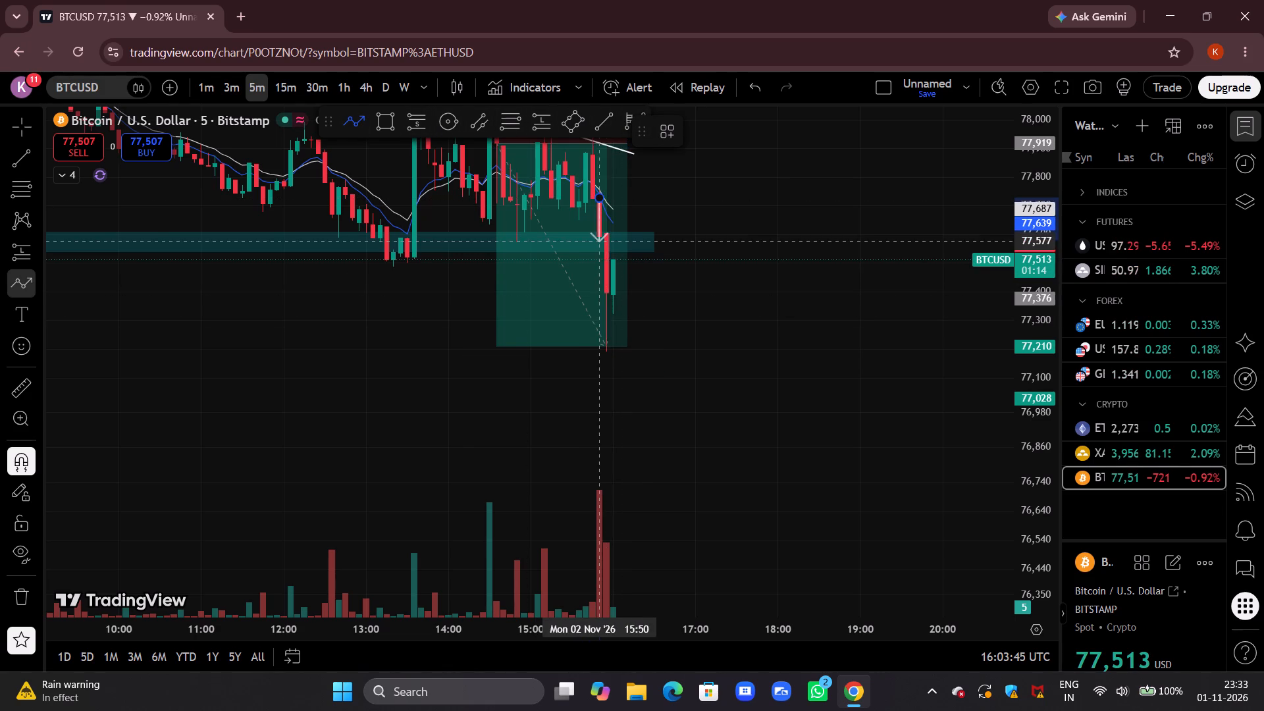
click(604, 348)
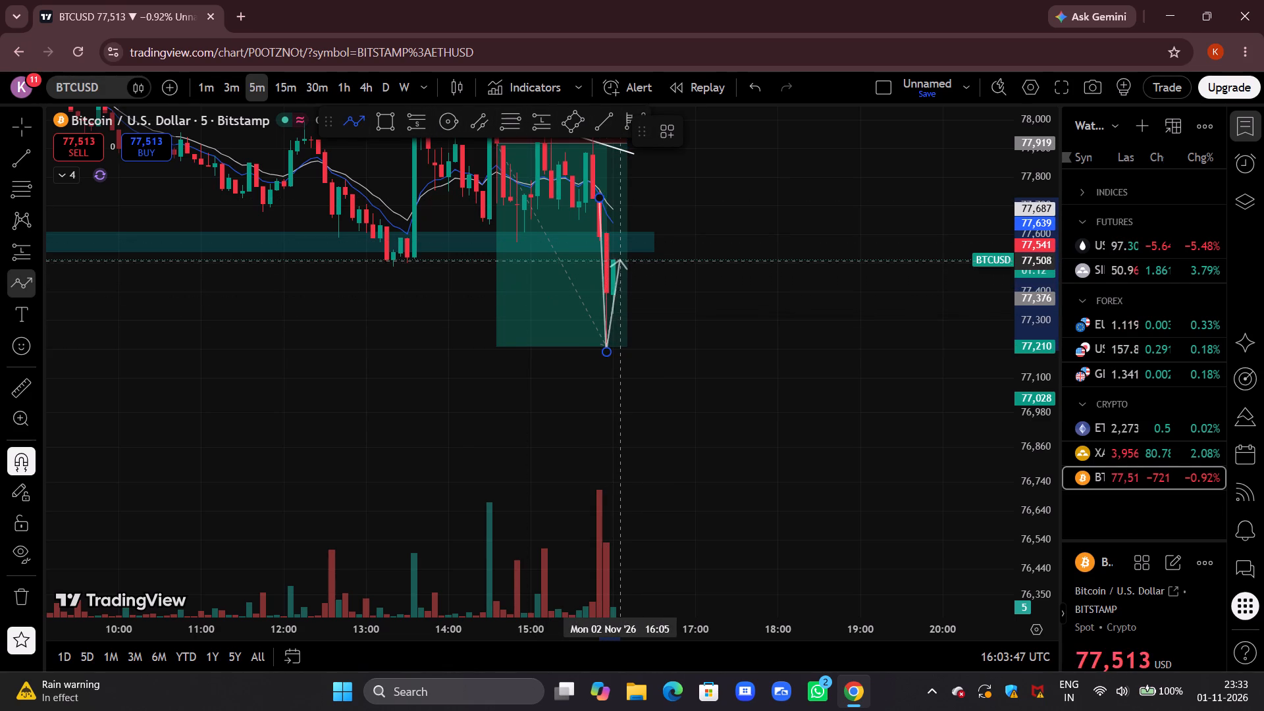
click(625, 254)
double_click(674, 487)
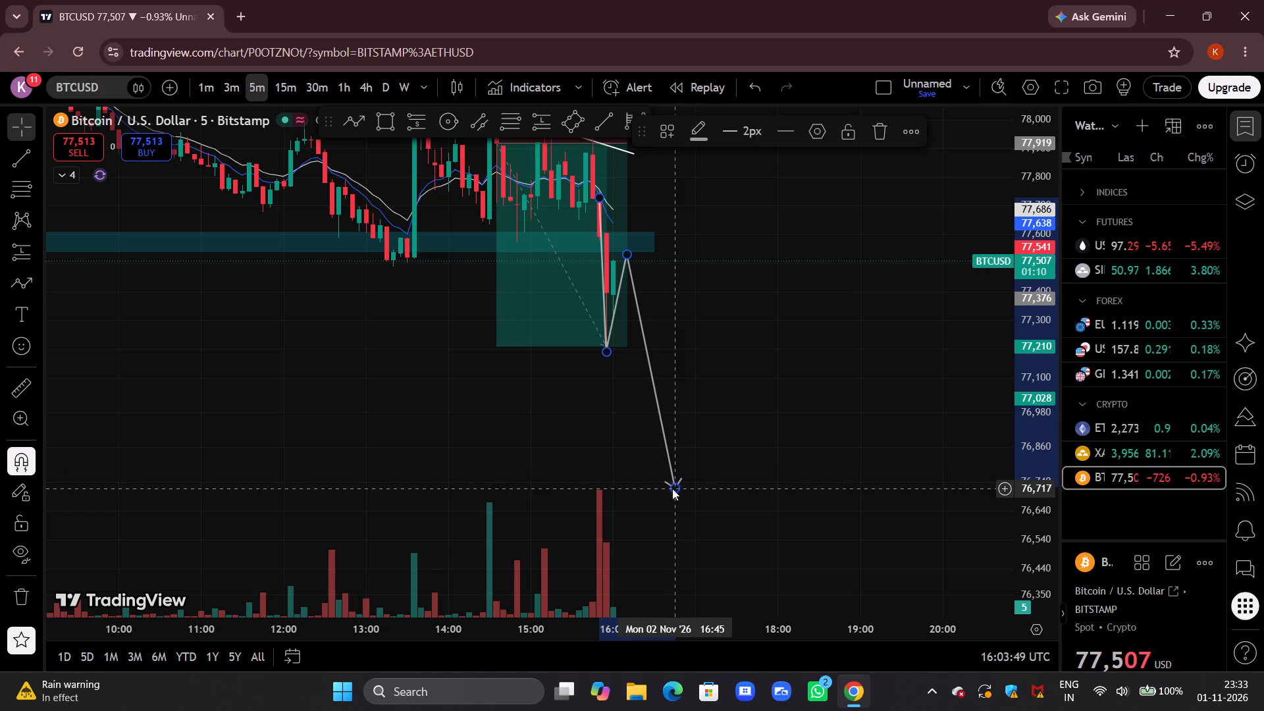
click(751, 400)
Move the BTCUSD horizontal zone down so it spans about 77,499 to 77,573.
drag(774, 389, 752, 458)
scroll(783, 445, up, 3)
drag(774, 469, 826, 452)
scroll(829, 448, down, 4)
drag(857, 427, 792, 431)
scroll(797, 431, up, 2)
drag(797, 429, 859, 373)
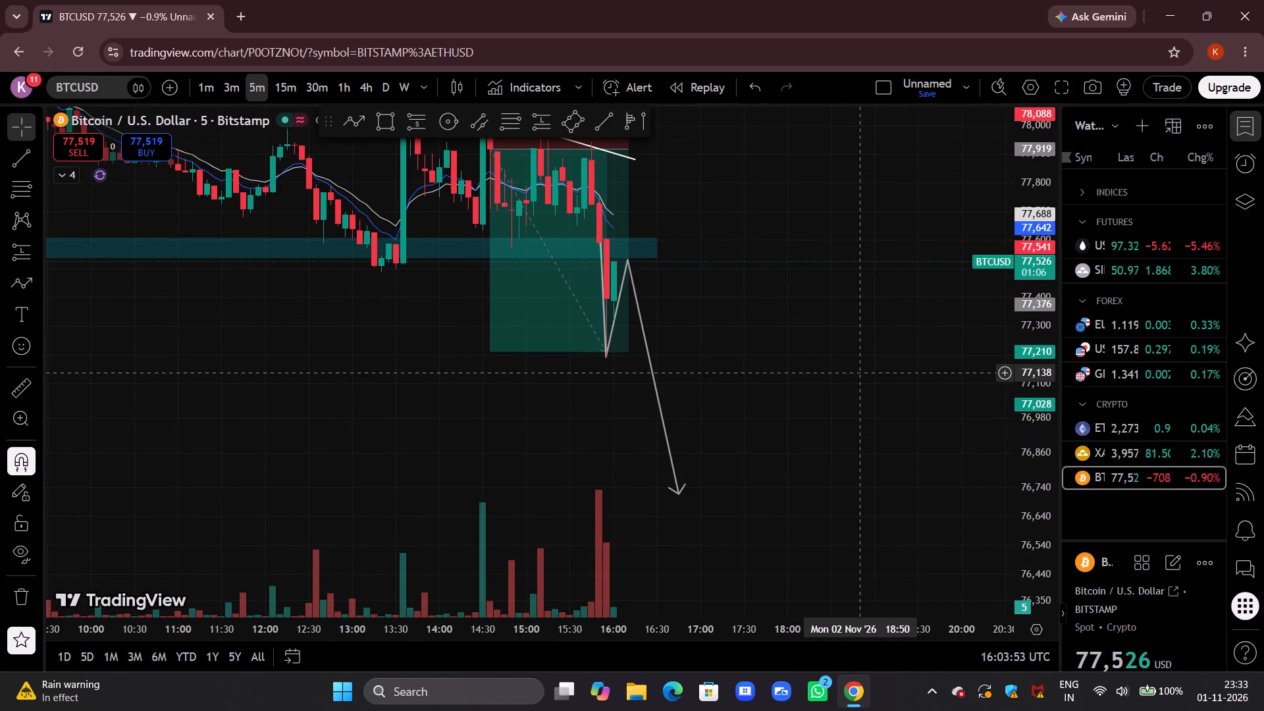
drag(864, 371, 818, 413)
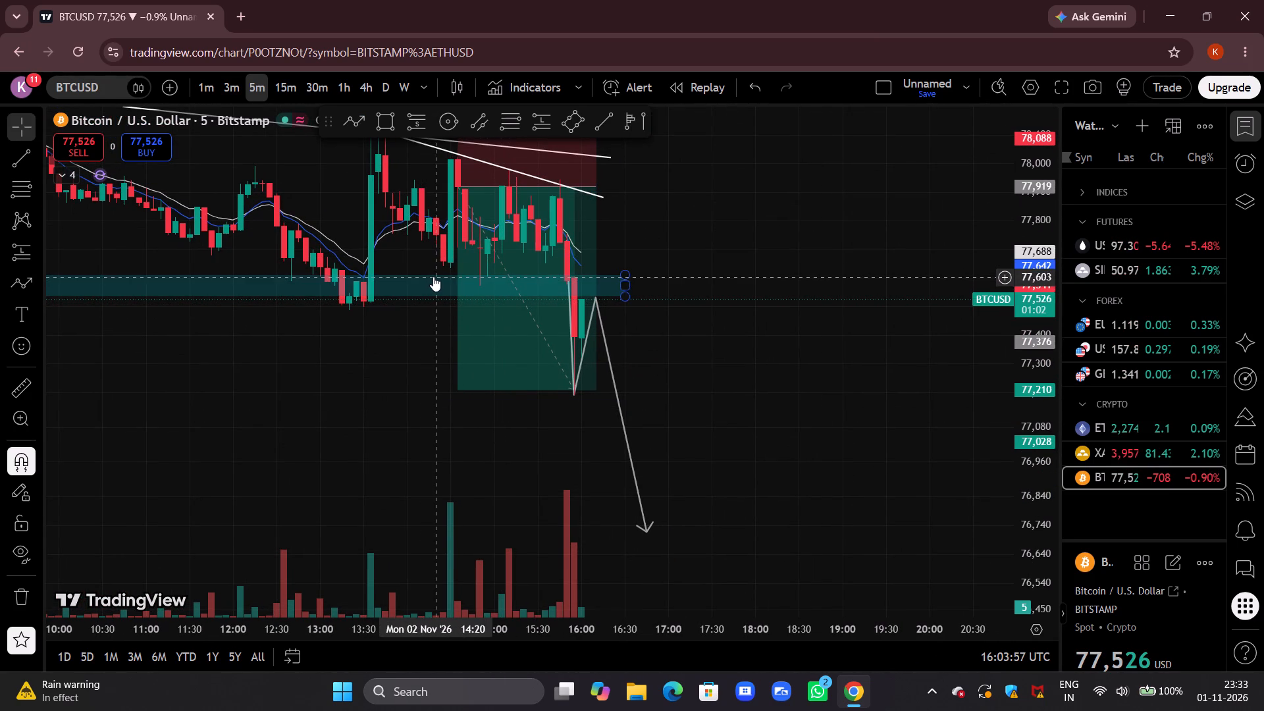
drag(433, 276, 436, 288)
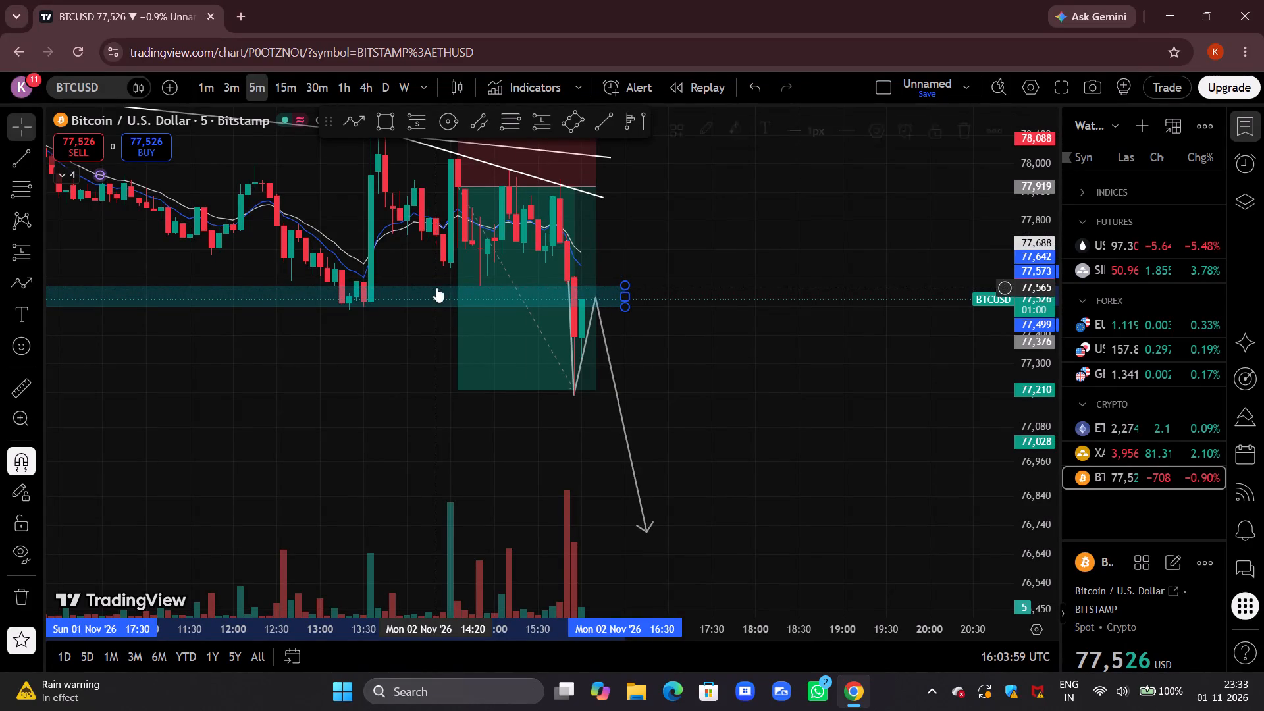
click(796, 356)
drag(718, 346, 771, 345)
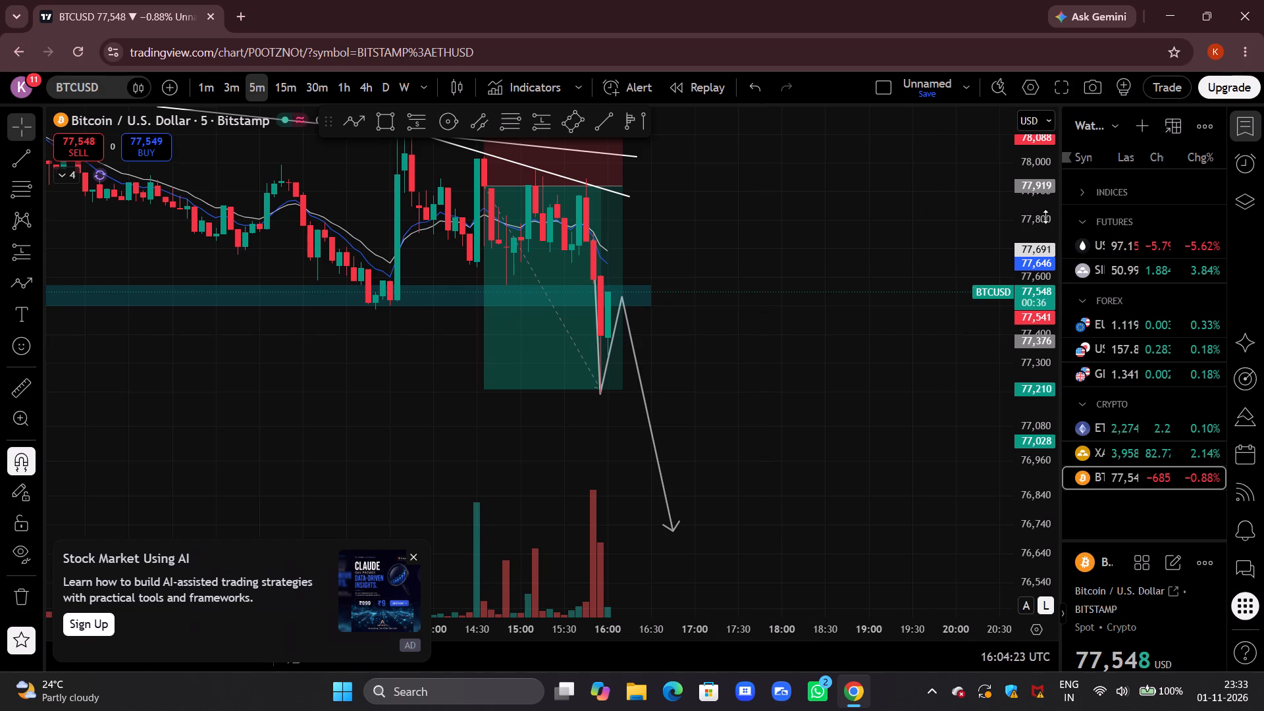
drag(1051, 209, 1028, 293)
Open the XAUUSD chart and switch it to the one-minute timeframe.
click(1155, 452)
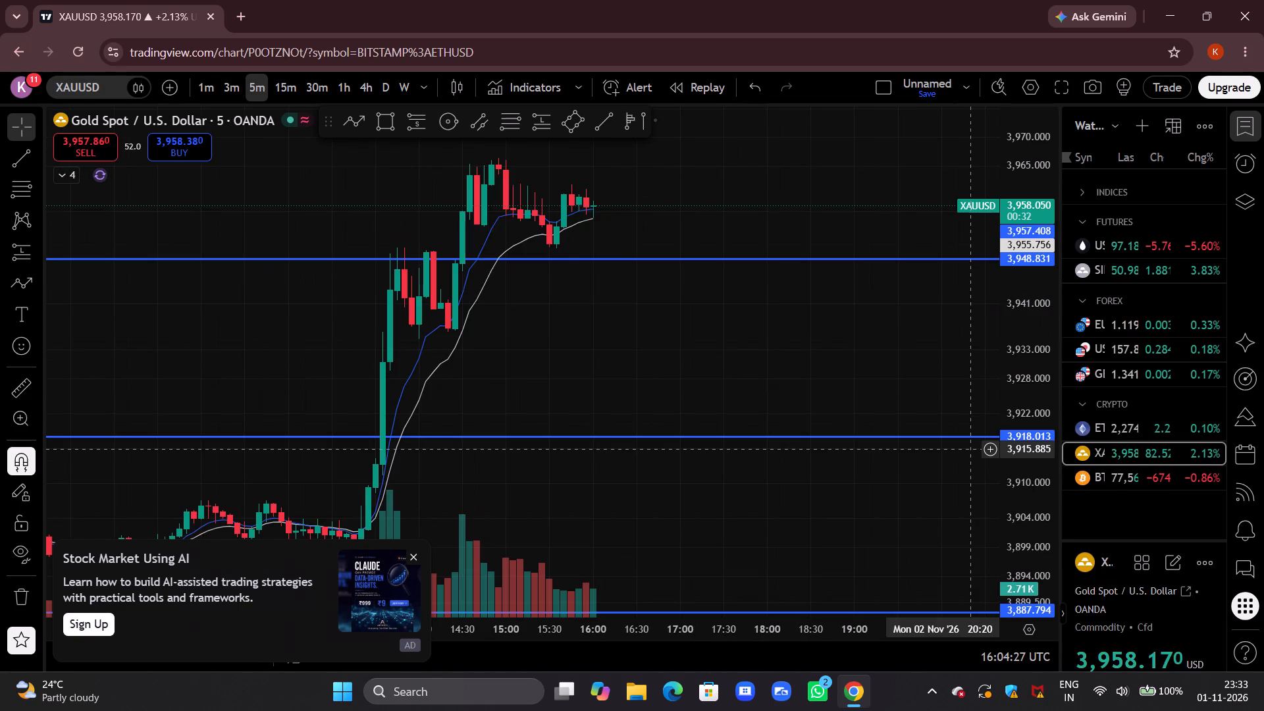
drag(862, 347, 773, 461)
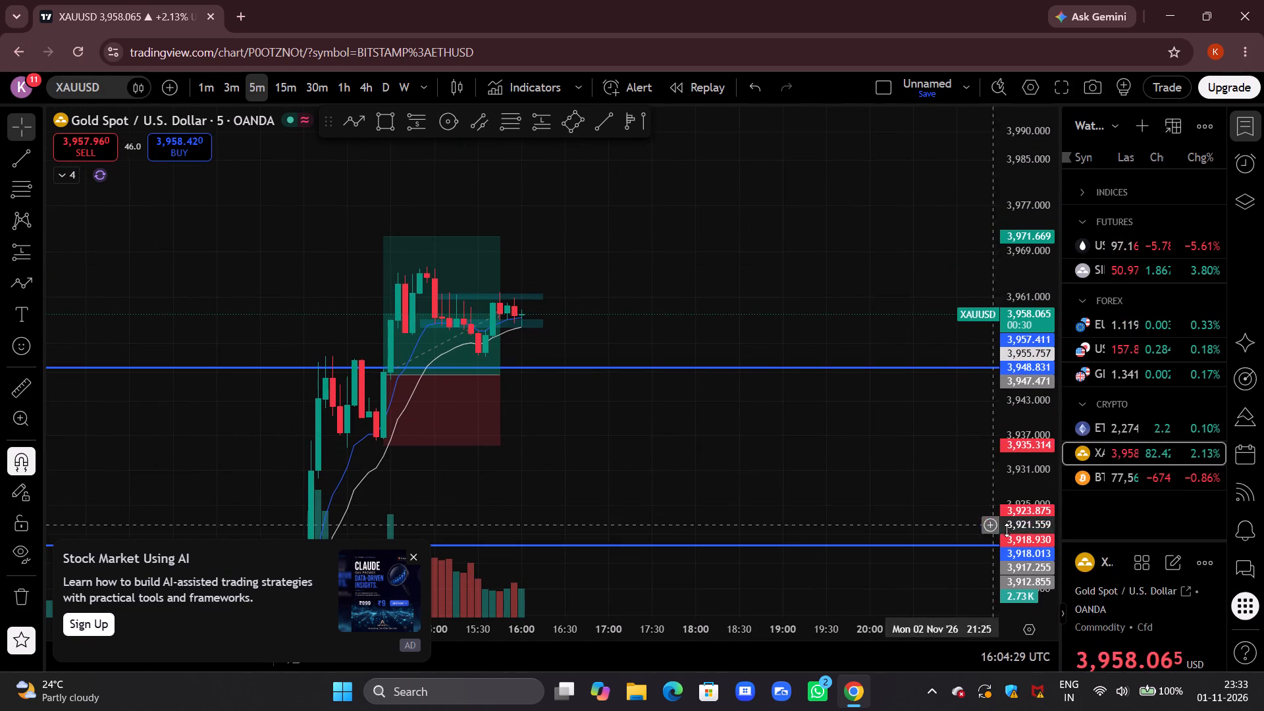
drag(1007, 530, 1020, 367)
drag(632, 261, 634, 317)
click(207, 85)
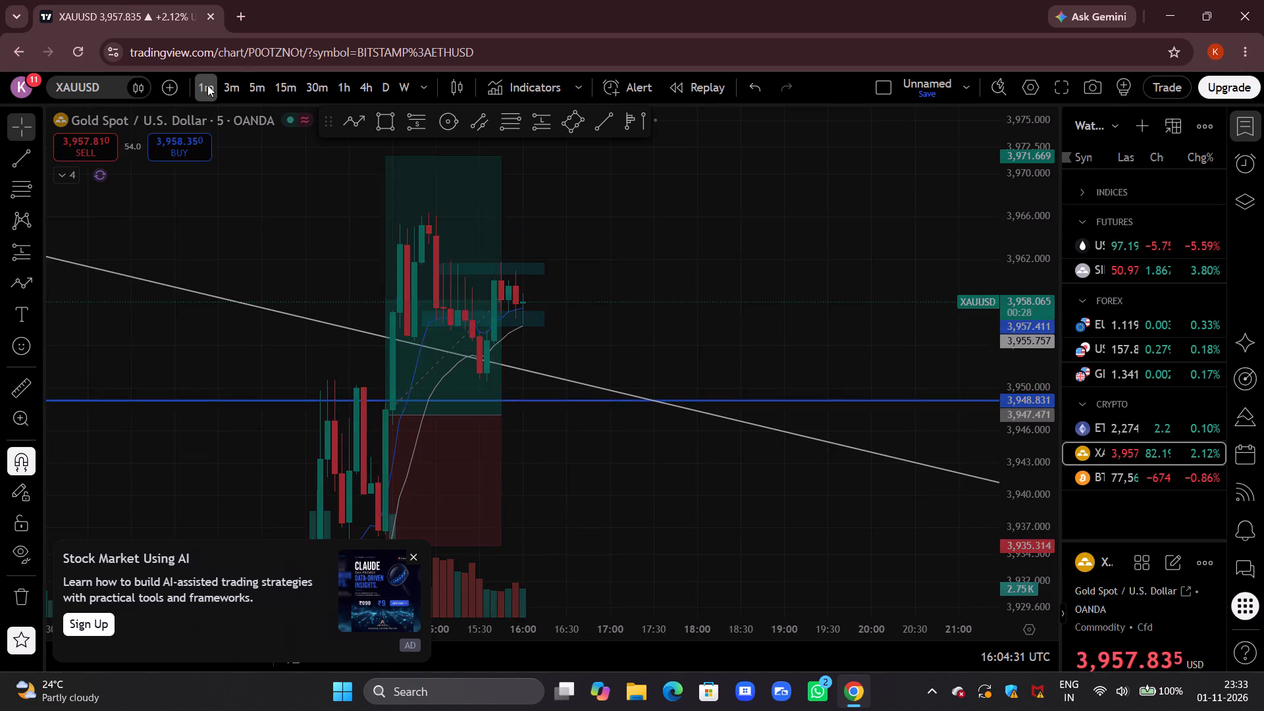
Examine the one-minute gold candles in relation to the upper and lower zones and the descending trend line.
drag(665, 230, 785, 200)
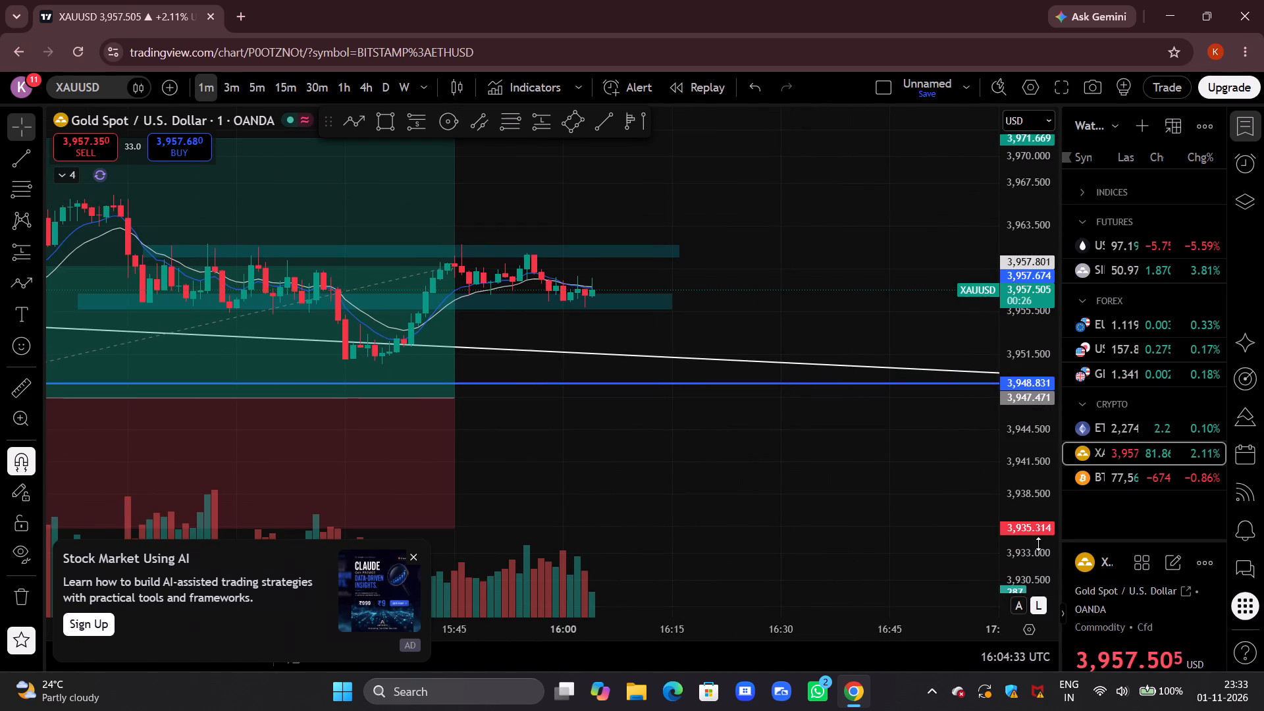
drag(1038, 542, 1022, 290)
drag(869, 273, 843, 402)
scroll(843, 390, down, 2)
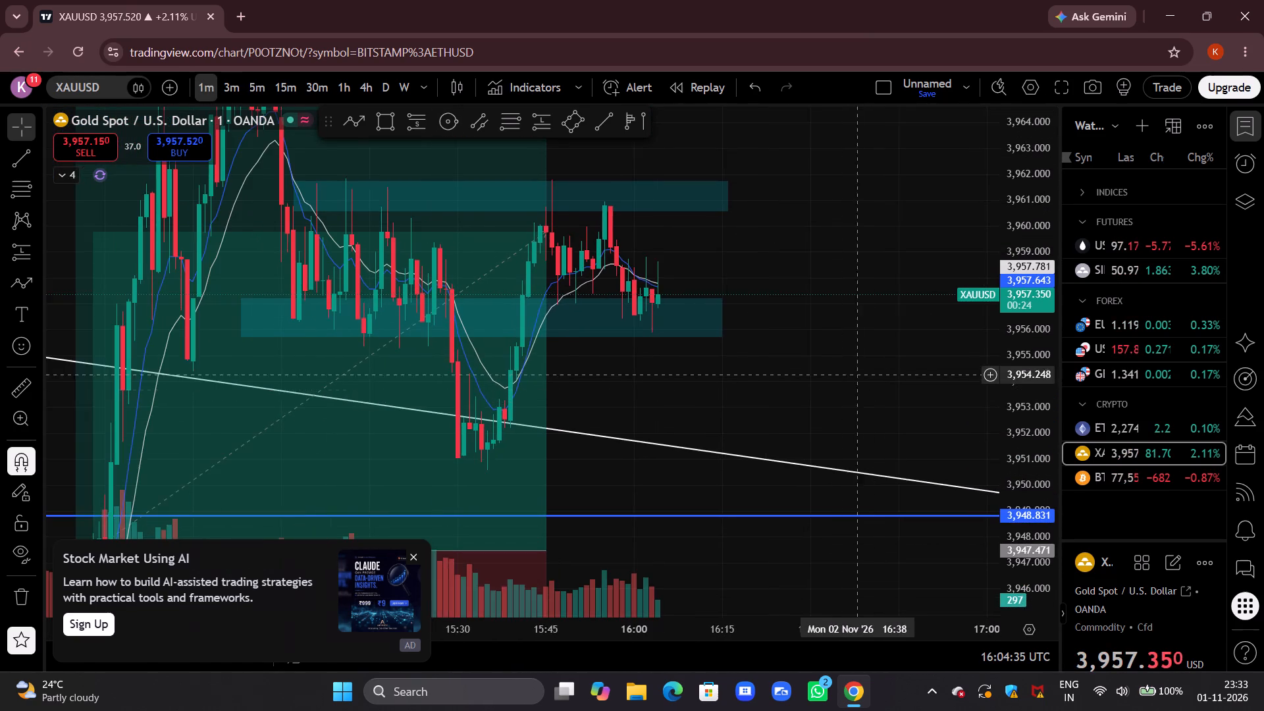
drag(878, 356, 843, 424)
drag(1021, 481, 1028, 392)
drag(877, 421, 978, 396)
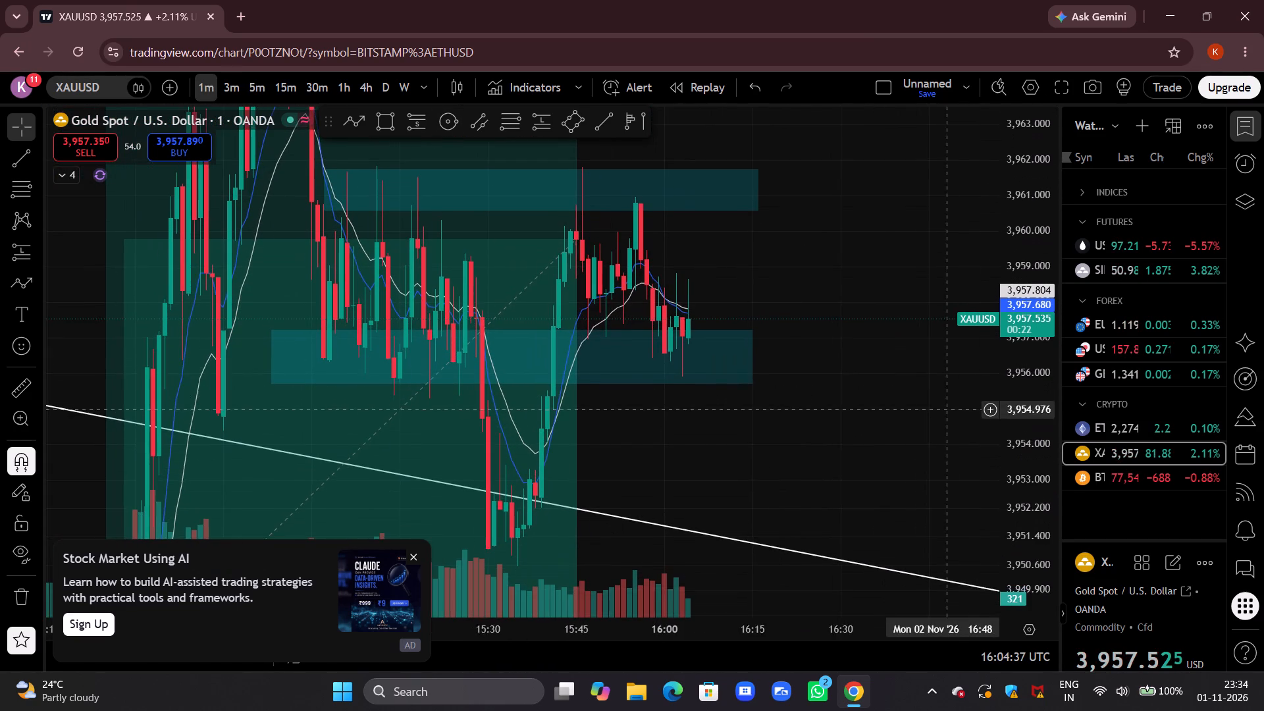
scroll(945, 409, up, 2)
drag(843, 480, 914, 480)
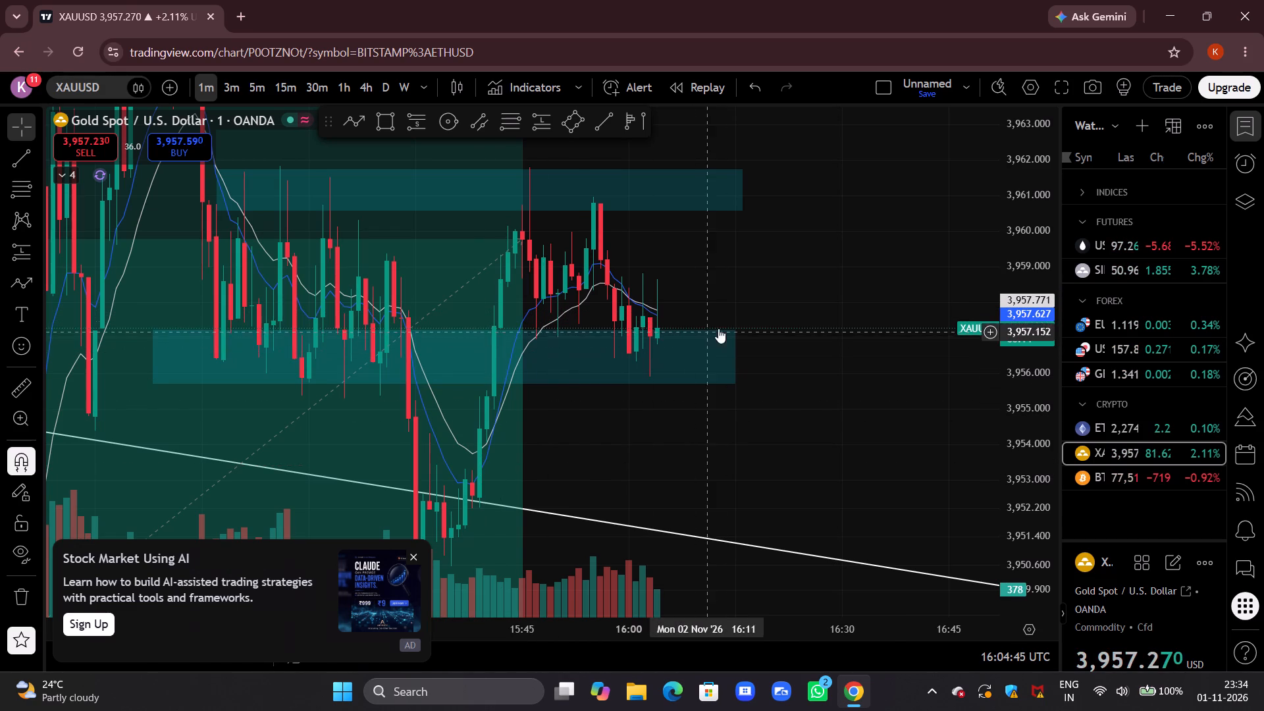
Resize the lower gold zone vertically so it spans about 3,954.305 to 3,955.355.
click(442, 326)
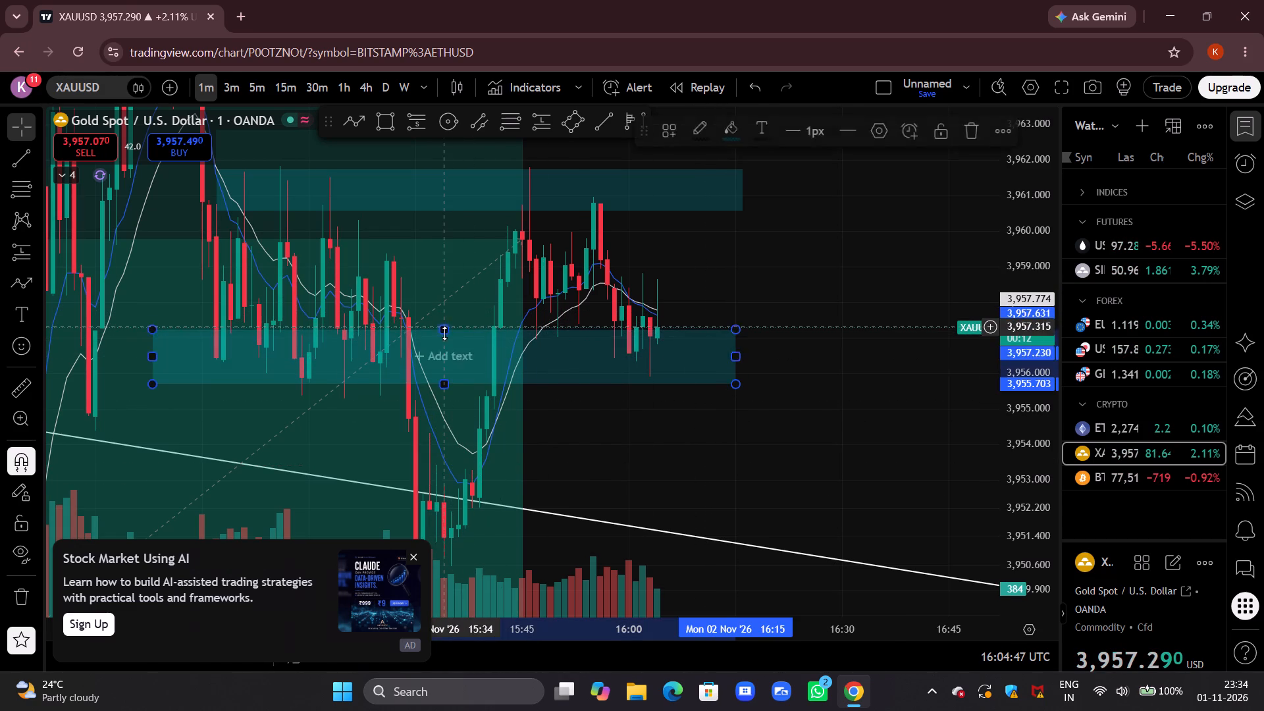
click(448, 321)
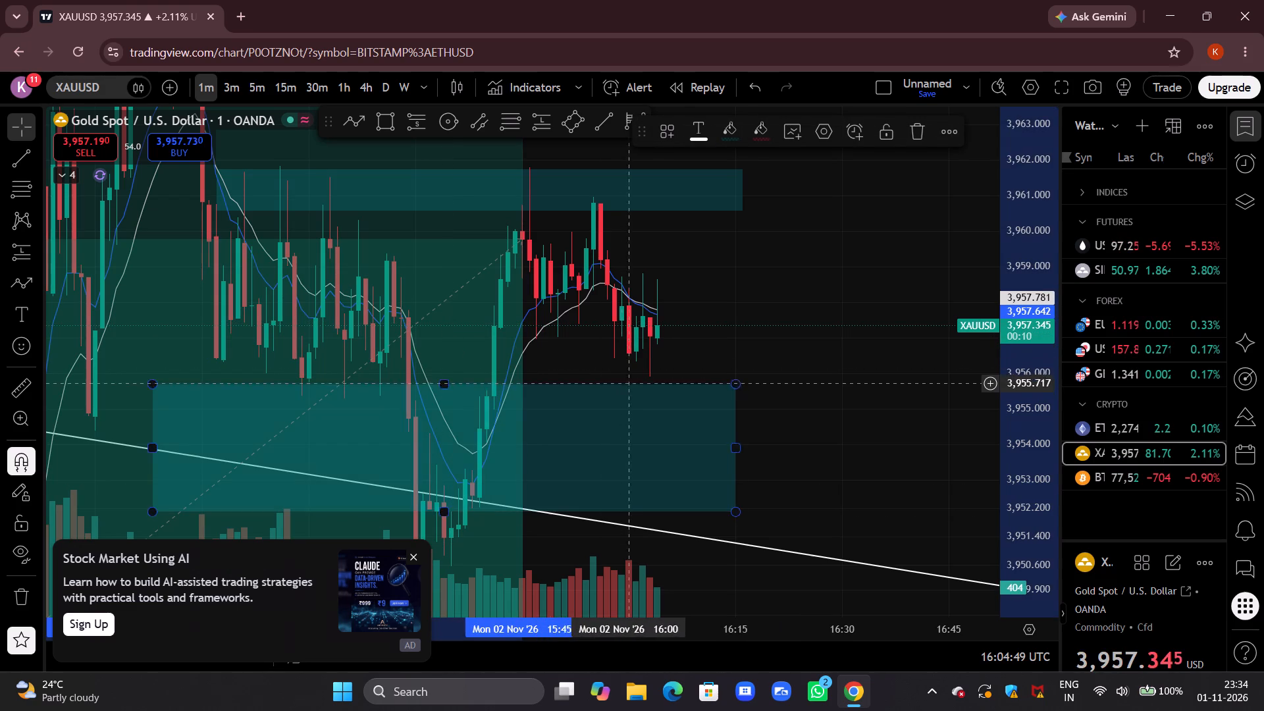
click(758, 340)
click(767, 339)
drag(785, 339, 819, 248)
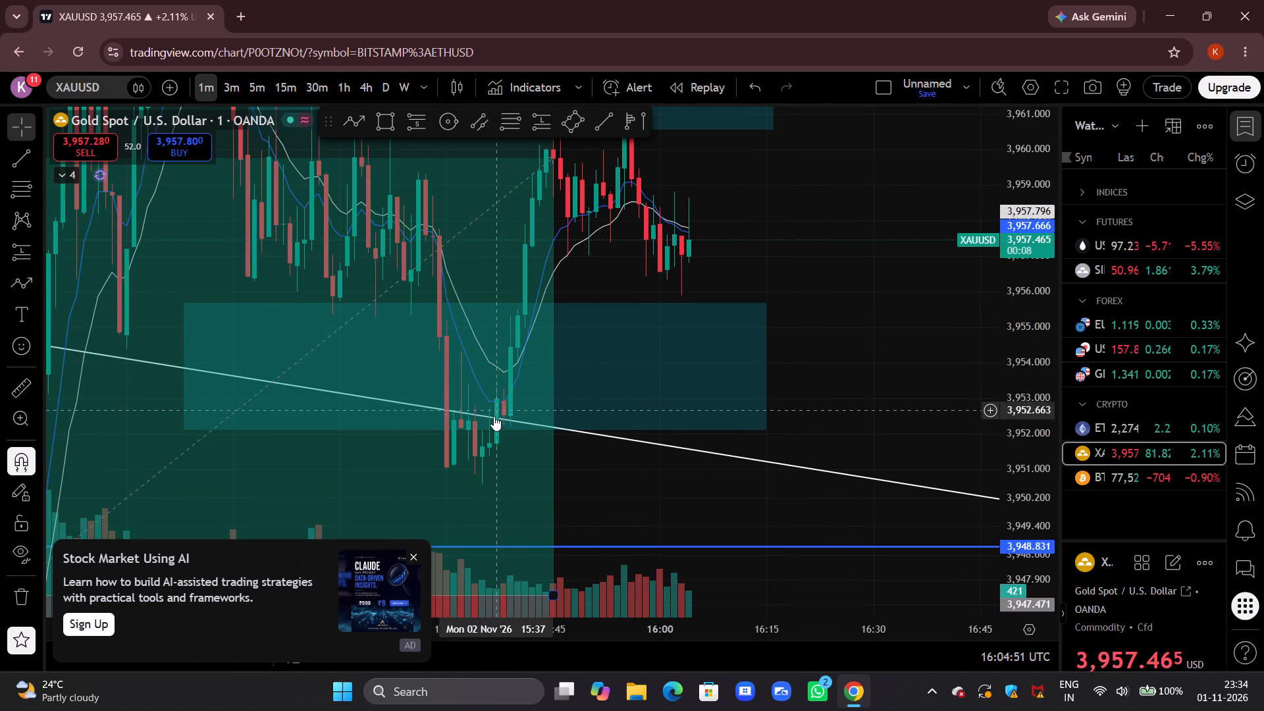
drag(474, 429, 483, 375)
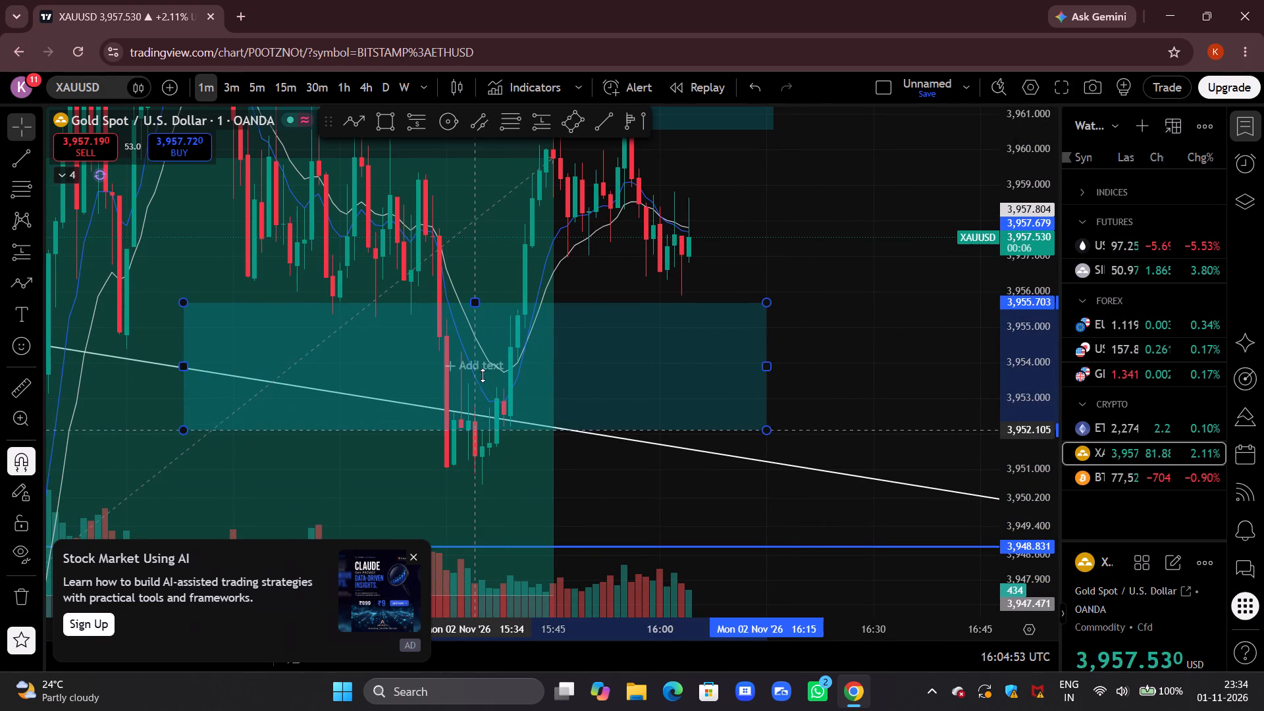
drag(483, 375, 468, 350)
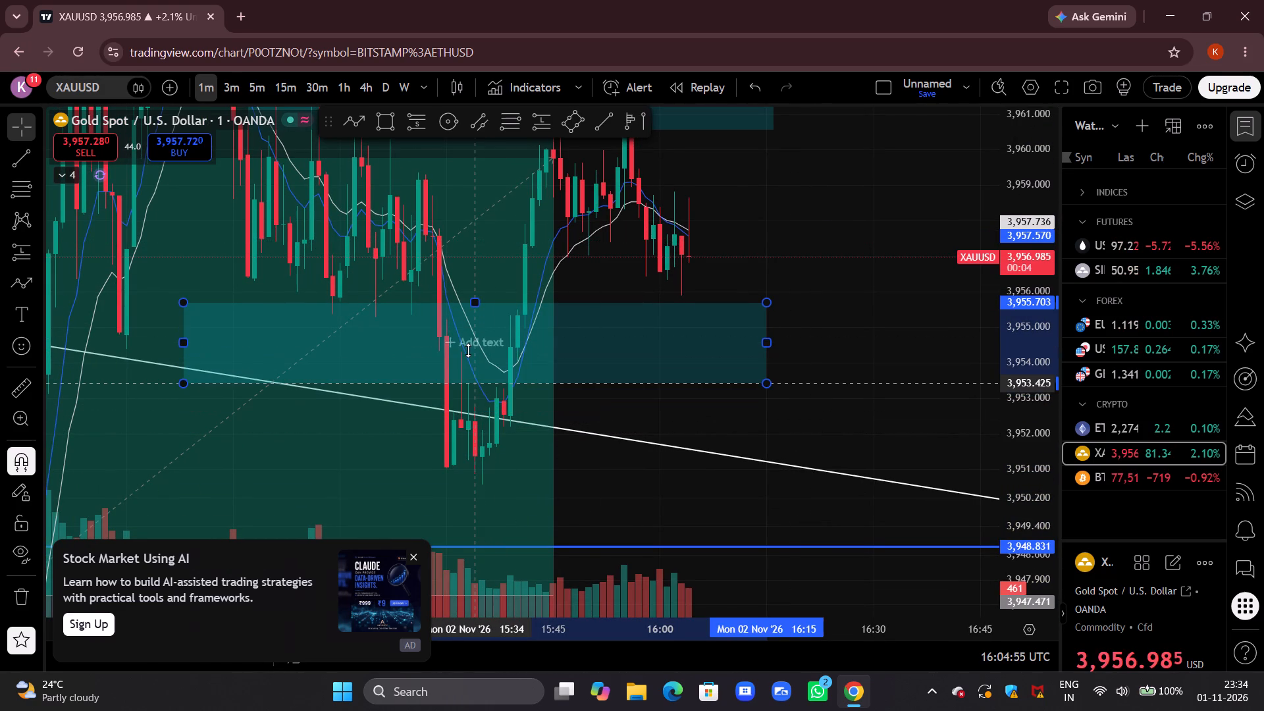
drag(468, 350, 462, 360)
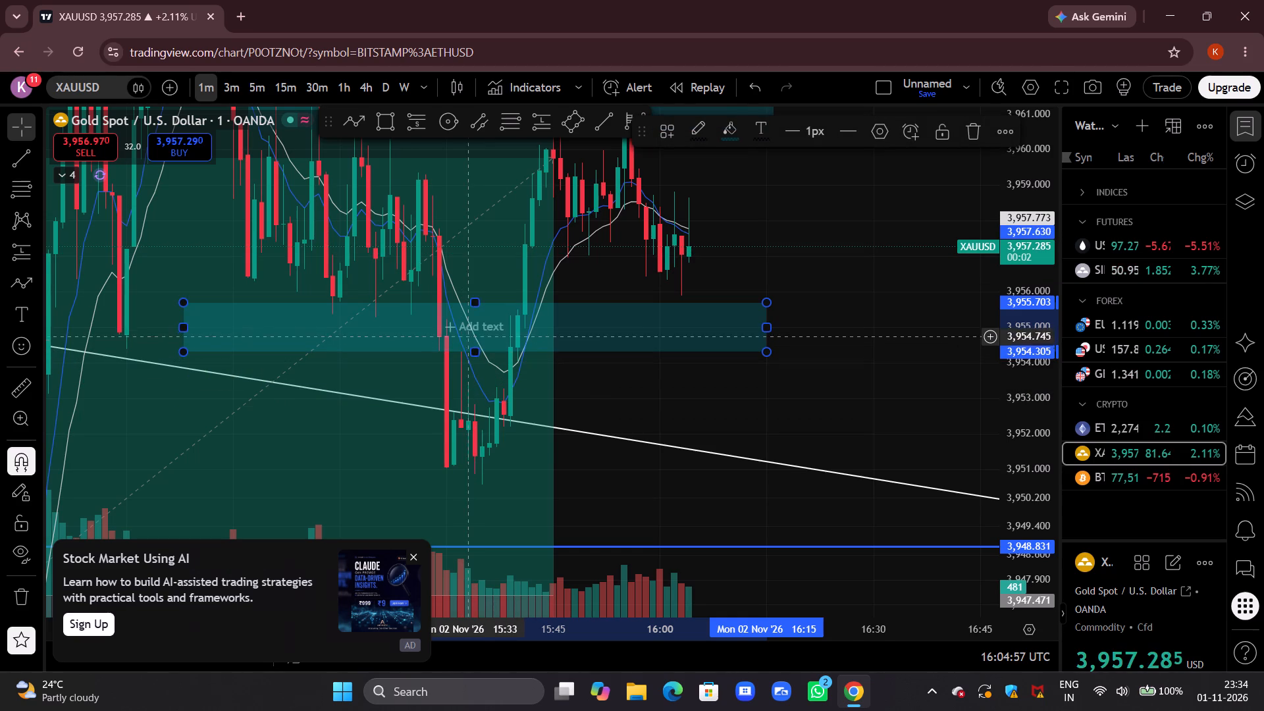
drag(472, 303, 409, 308)
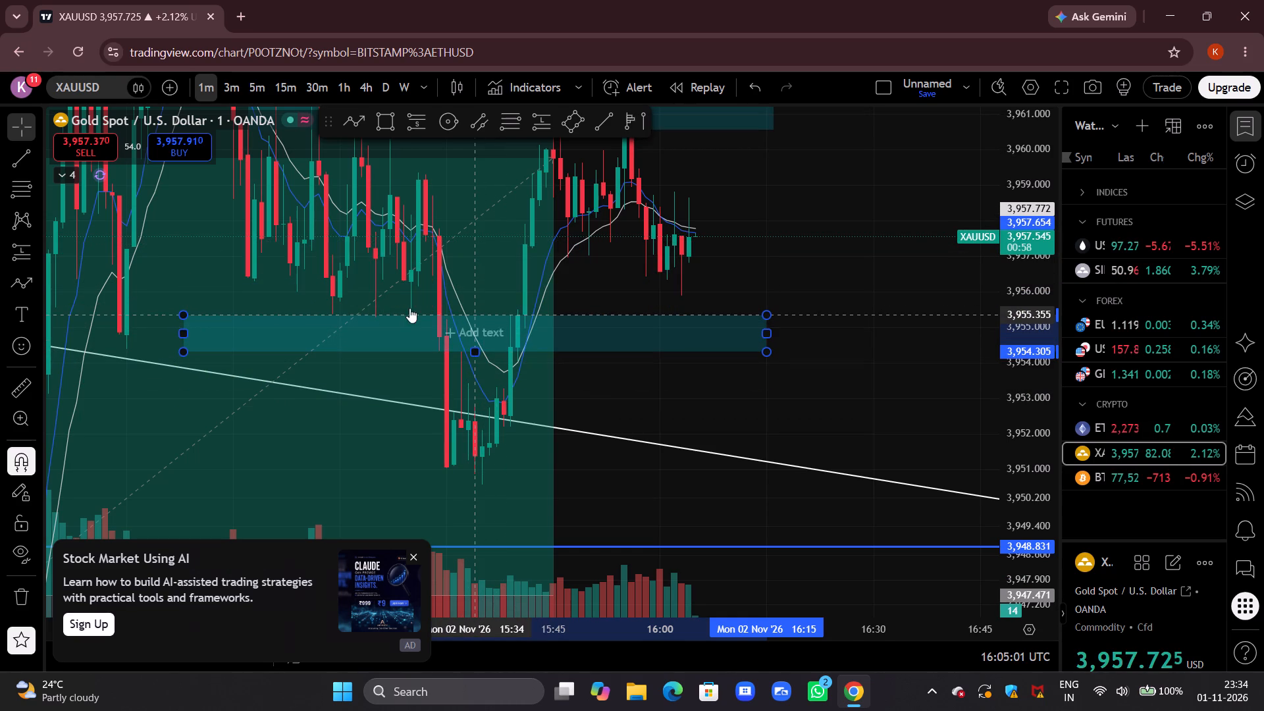
Shift the resized lower gold zone up to about 3,955.2 to 3,956.2, beneath the recent candle lows.
drag(670, 321, 671, 313)
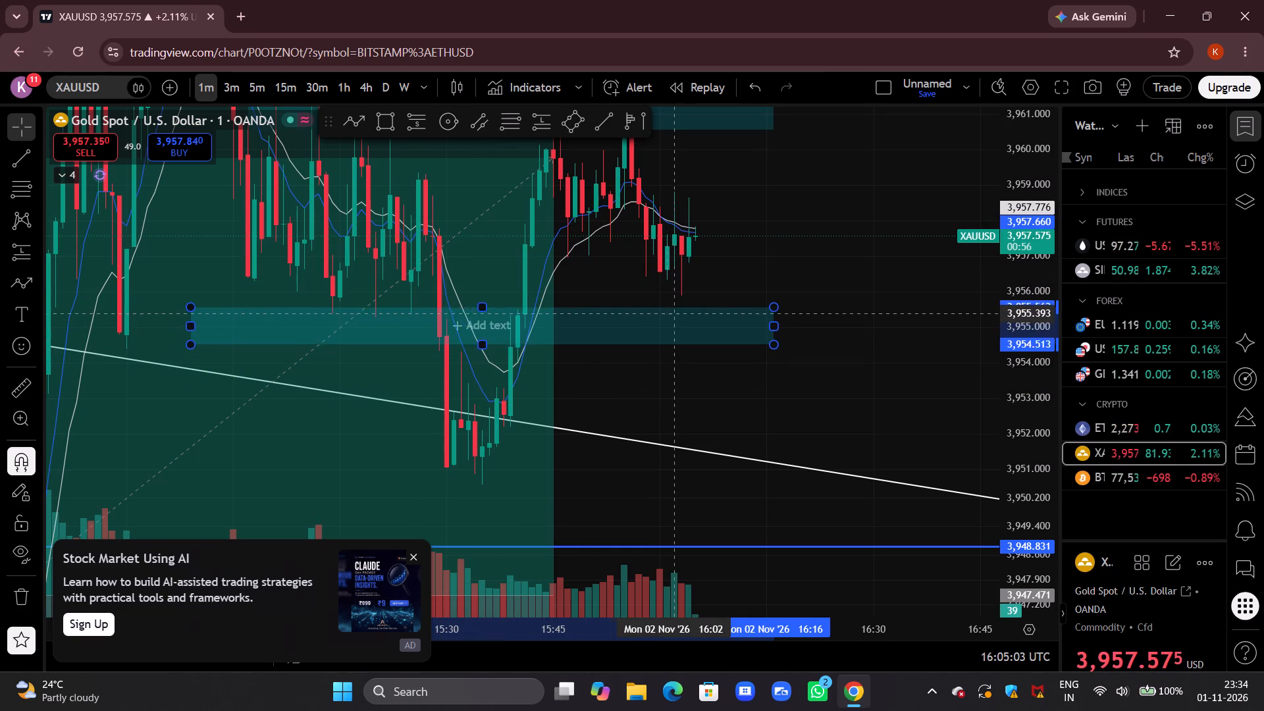
drag(671, 313, 675, 283)
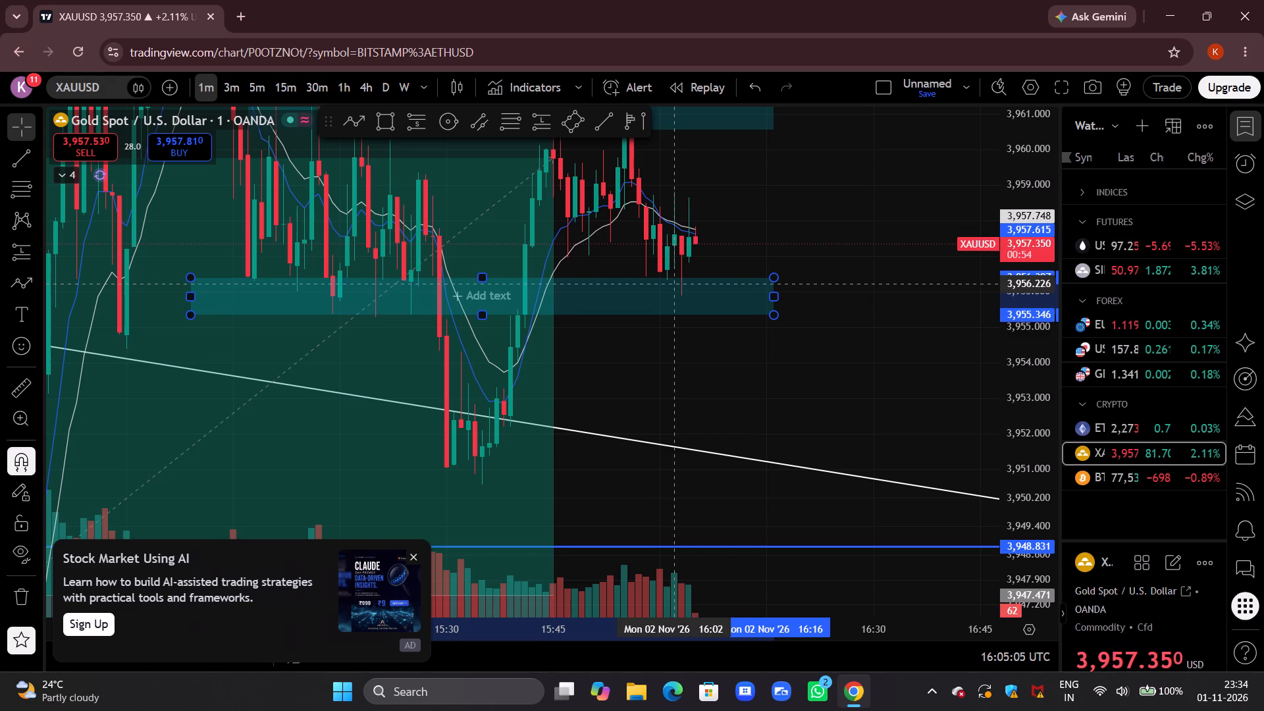
drag(675, 283, 679, 289)
click(843, 364)
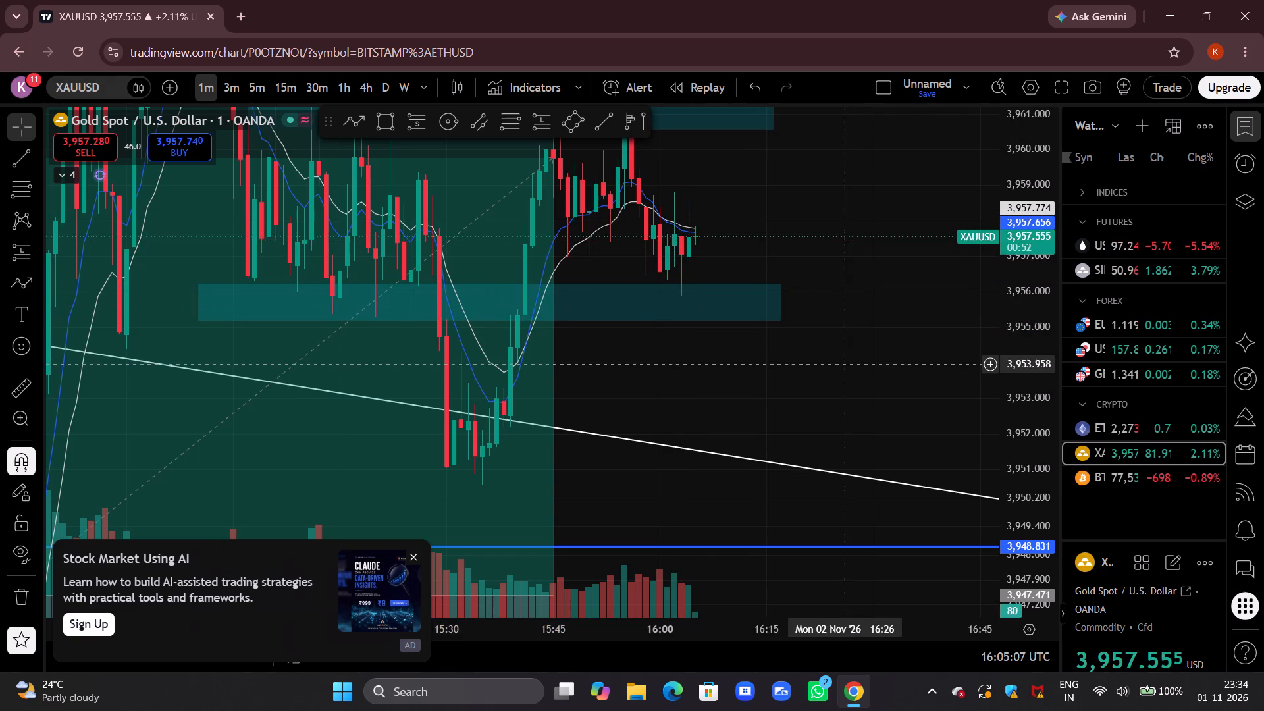
Raise the bottom edge of the upper gold zone to about 3,960.740, keeping its top edge in place.
drag(887, 359, 867, 442)
scroll(852, 479, up, 3)
scroll(895, 463, down, 4)
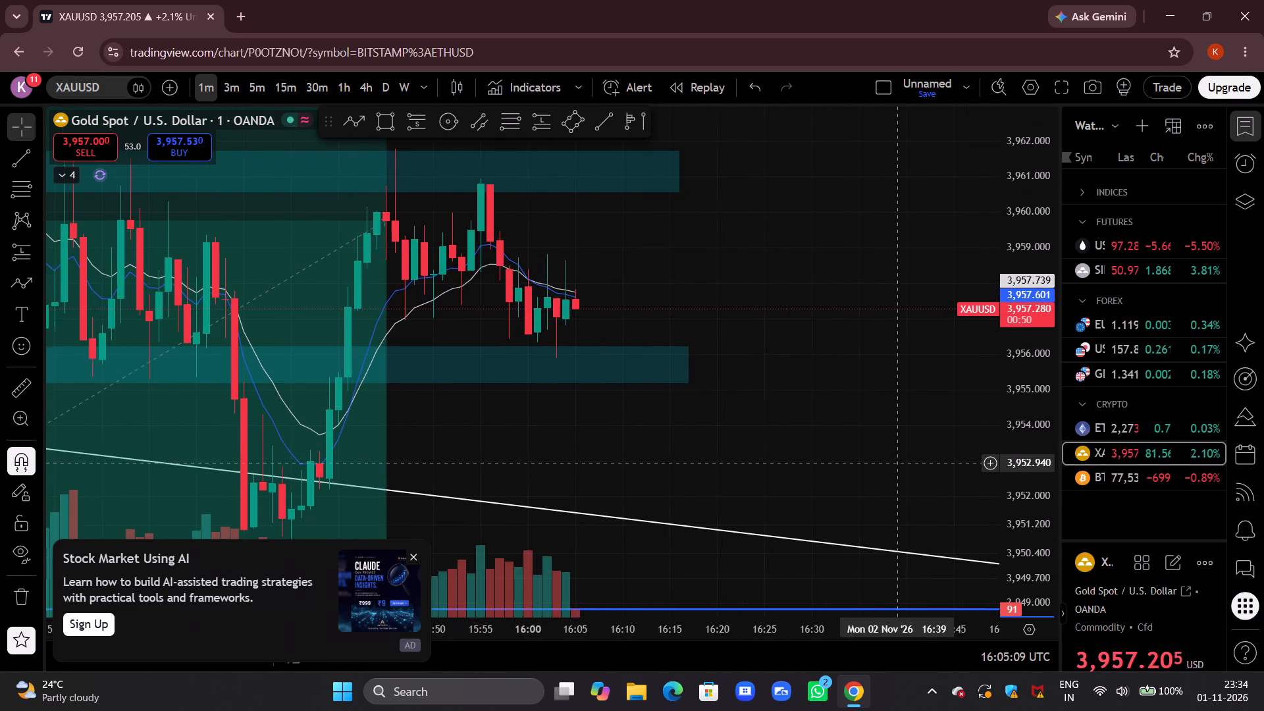
drag(937, 438, 910, 498)
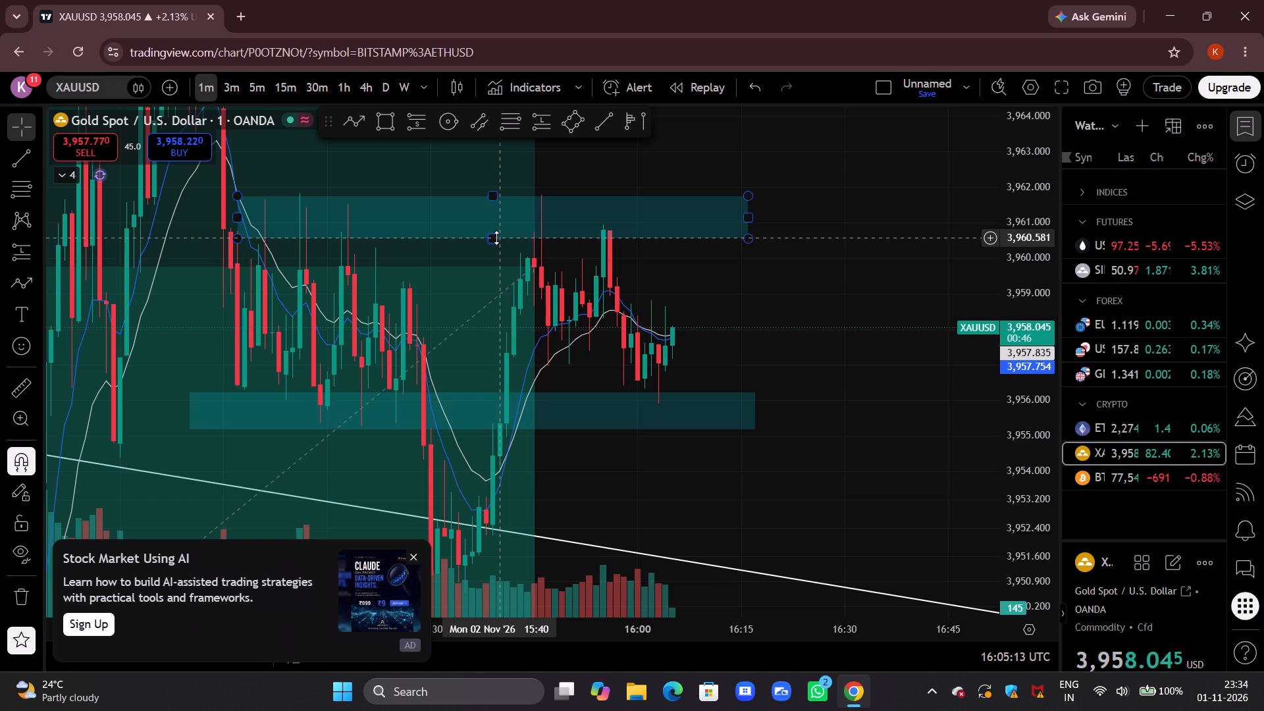
drag(496, 238, 332, 232)
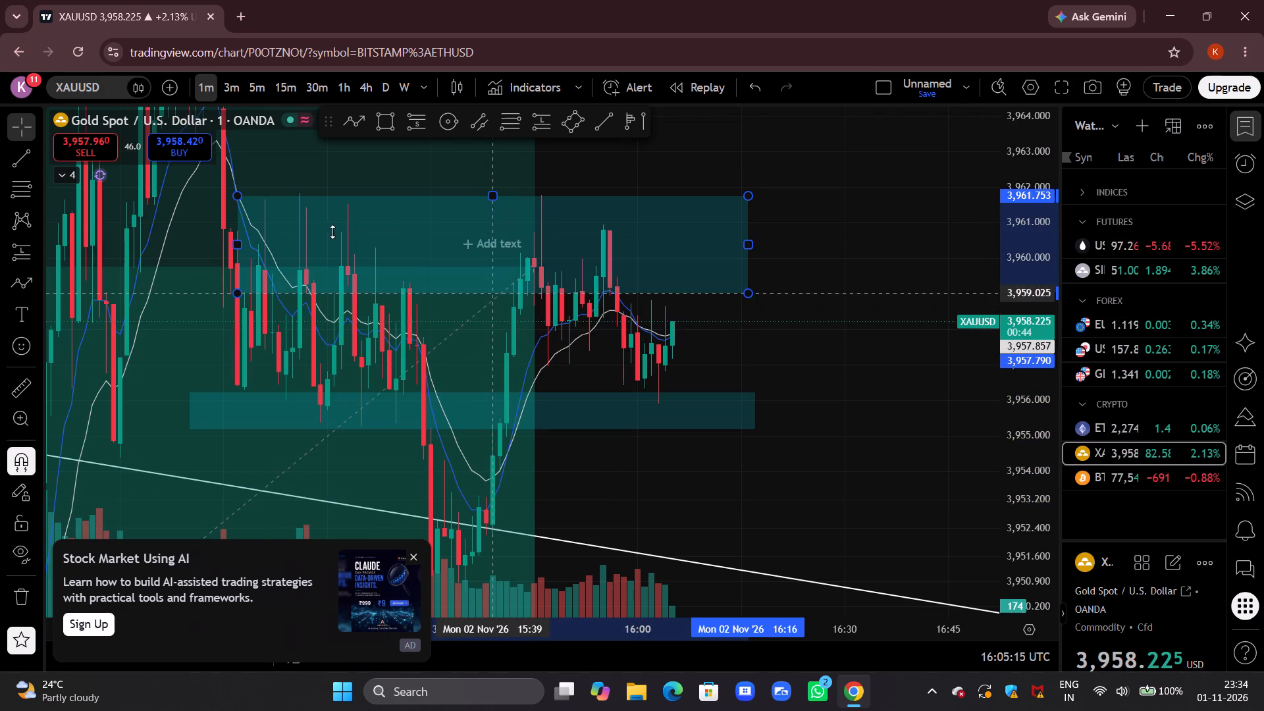
drag(332, 232, 341, 226)
click(712, 230)
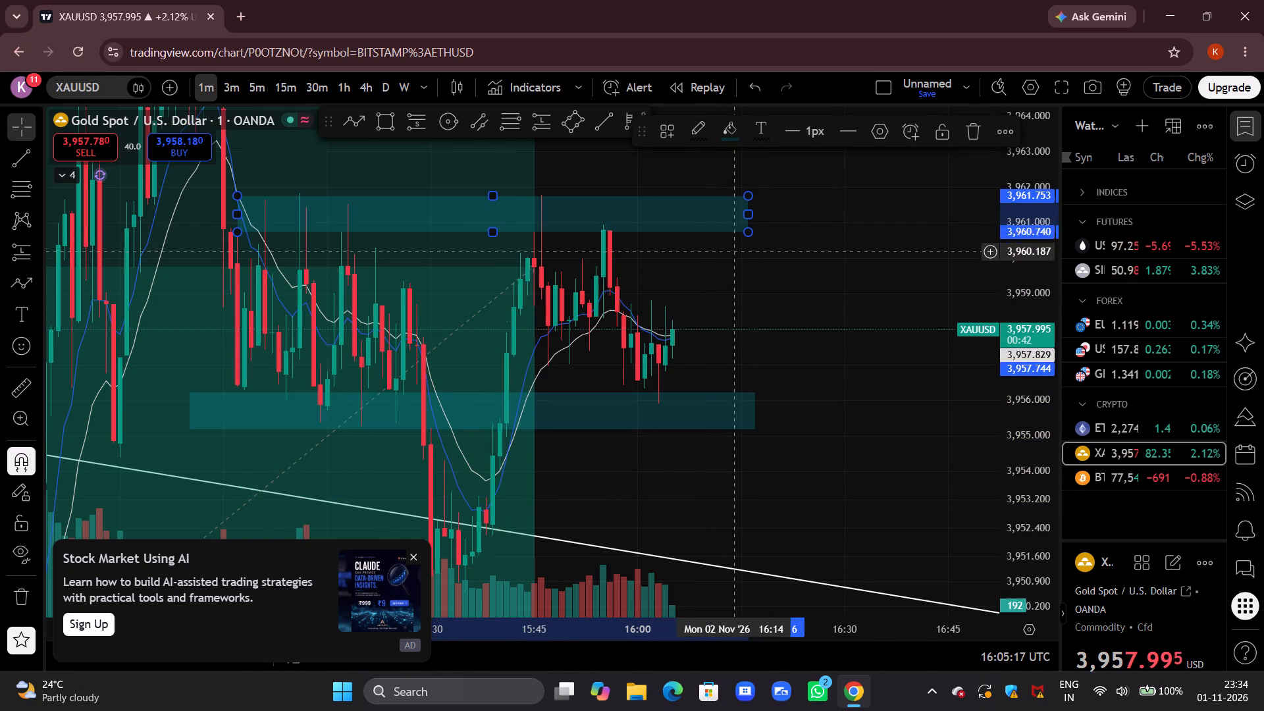
click(763, 280)
Switch from the gold chart to the ETHUSD chart for a brief check, and on to the BTCUSD chart.
drag(821, 292, 760, 306)
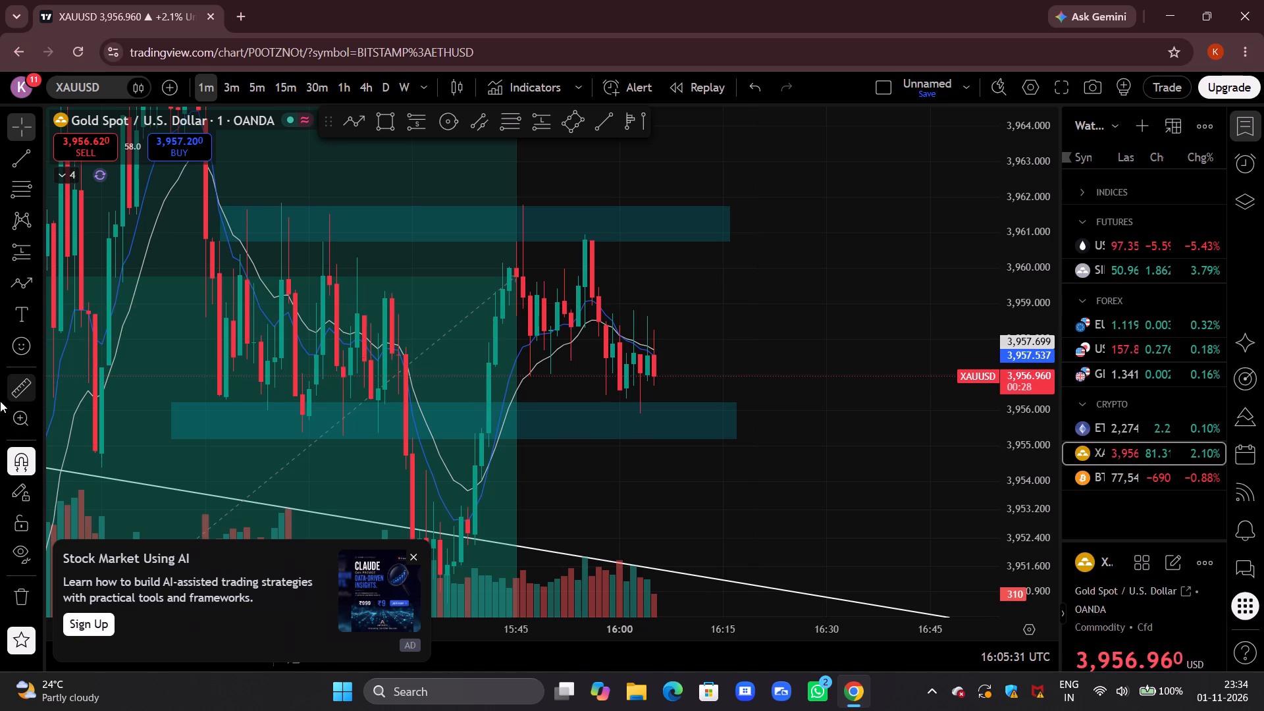
drag(795, 352, 789, 265)
scroll(789, 265, up, 3)
drag(754, 367, 944, 342)
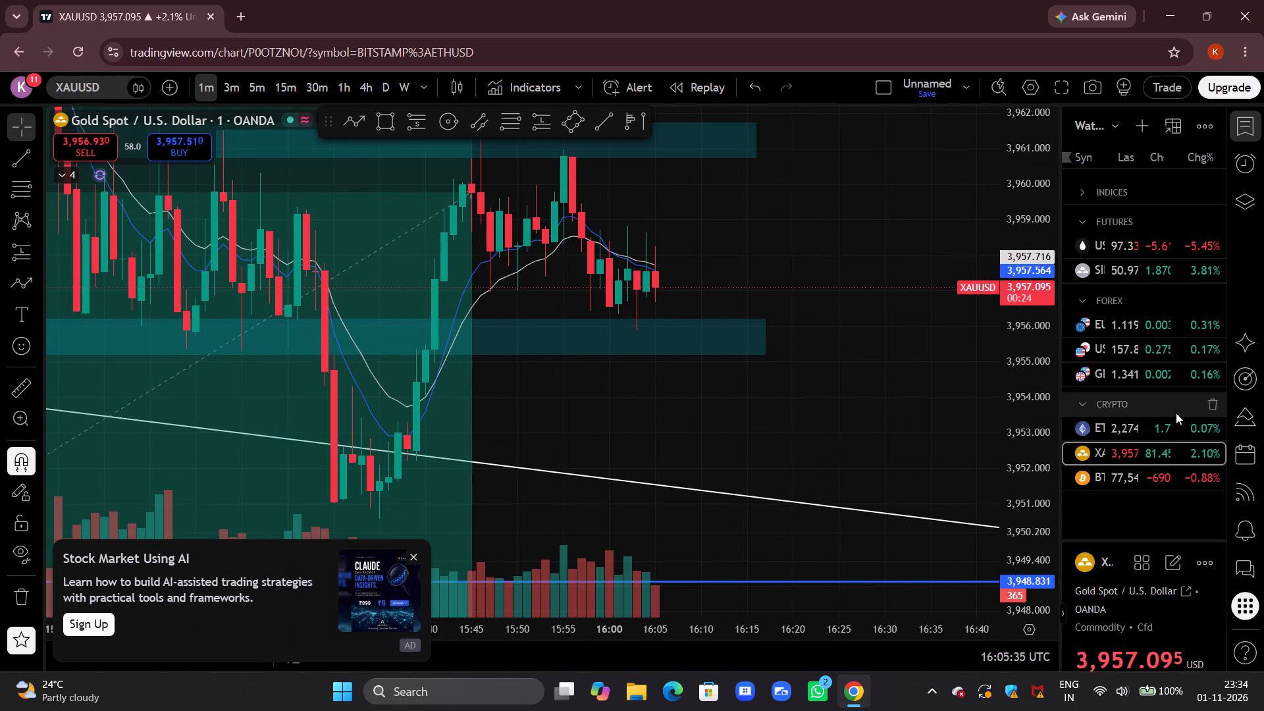
click(1149, 425)
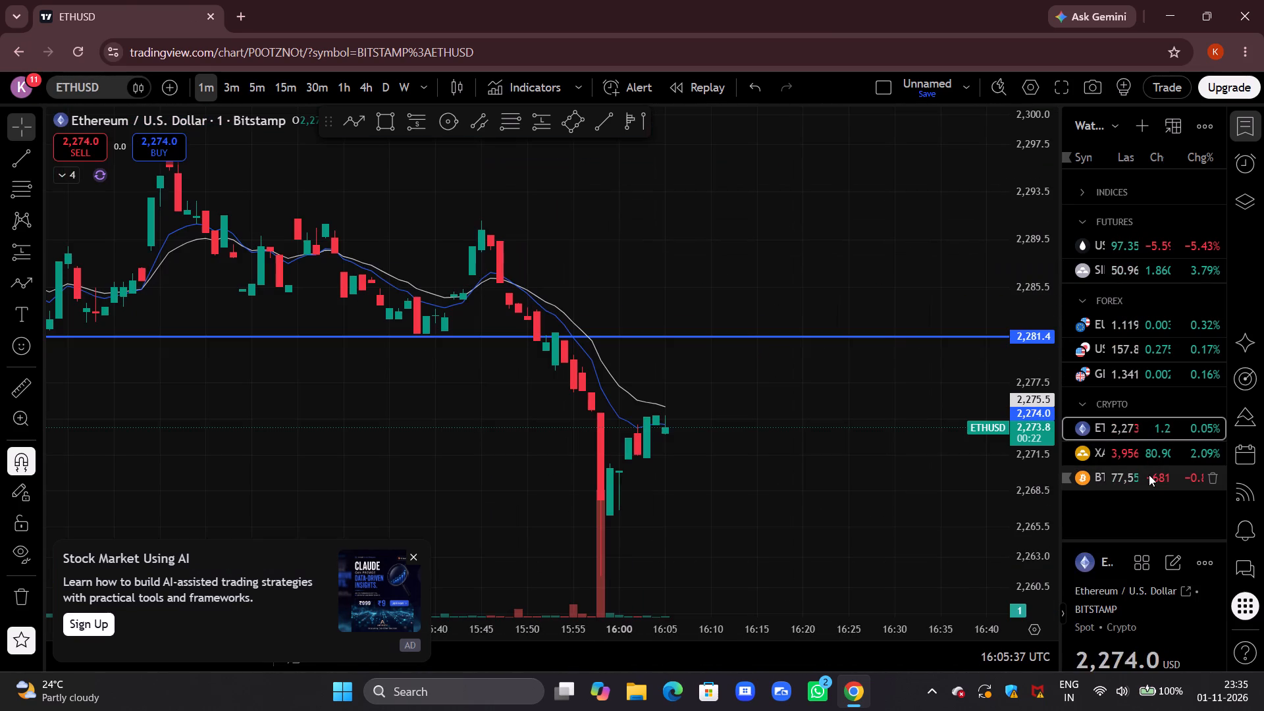
click(1149, 475)
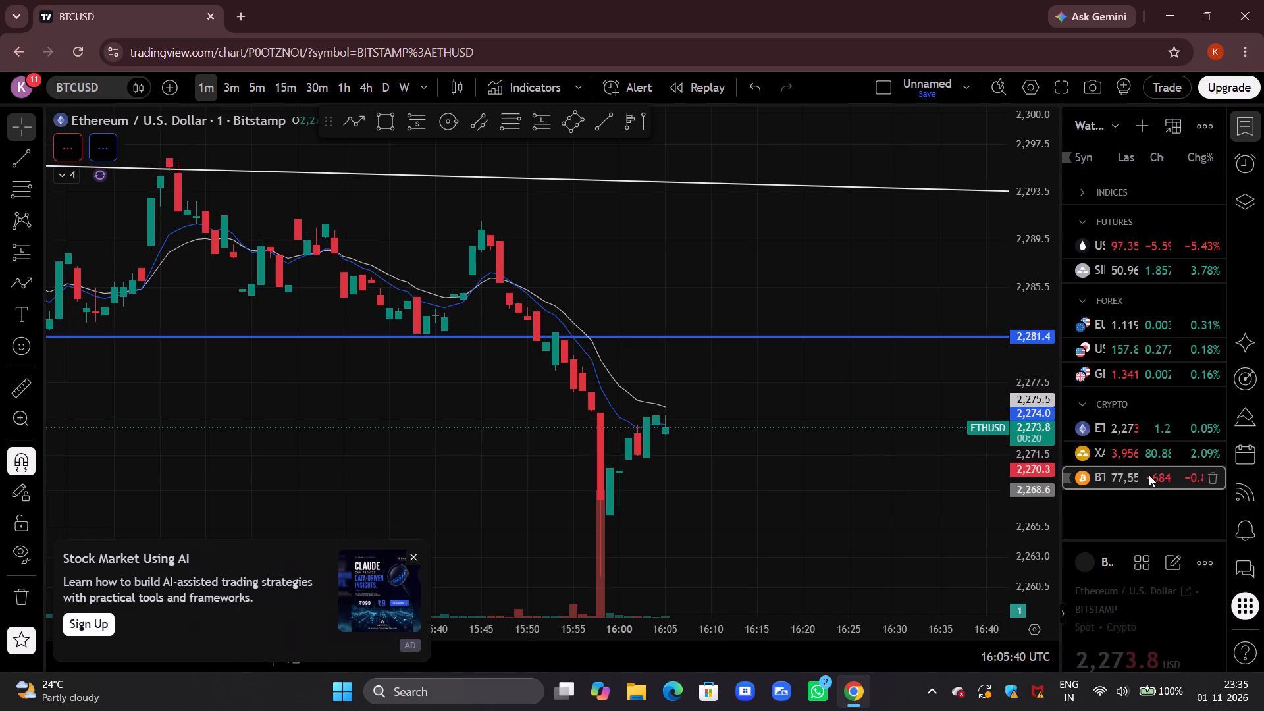
Examine the latest one-minute Bitcoin candles against the teal zone, the short position box and the projected path.
drag(897, 447, 899, 423)
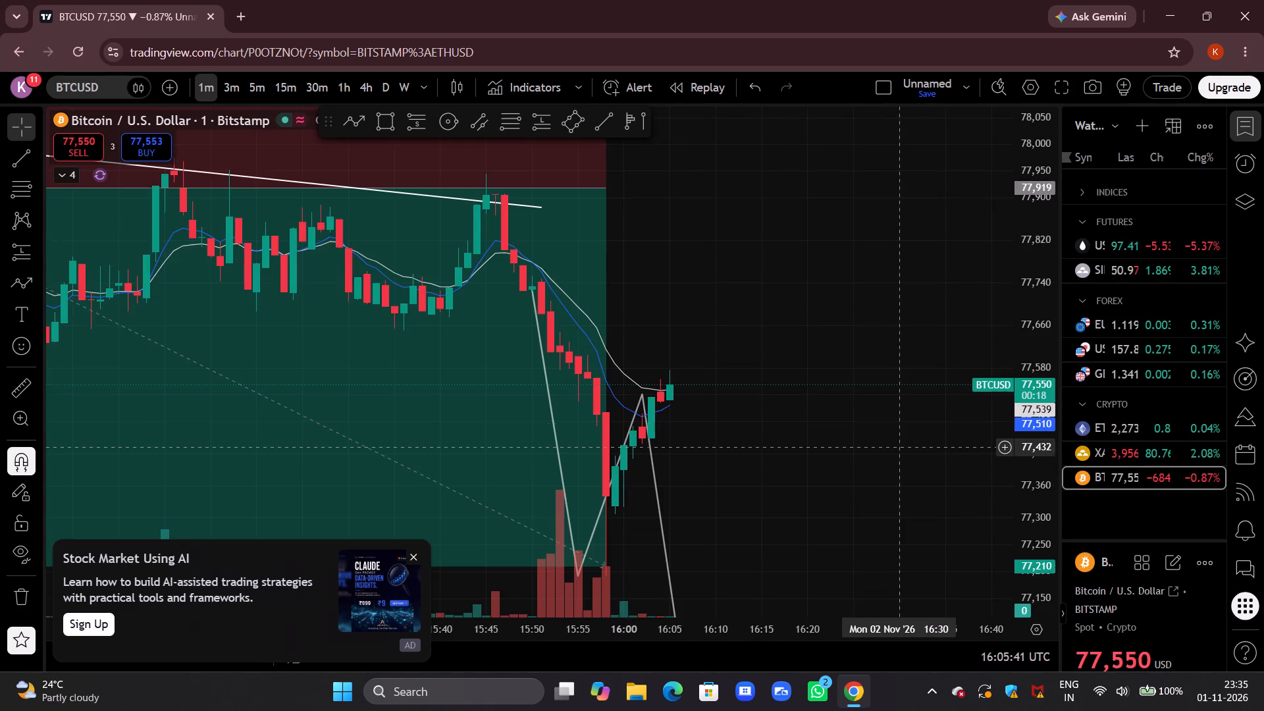
drag(899, 423, 914, 316)
scroll(910, 317, down, 5)
drag(916, 336, 777, 401)
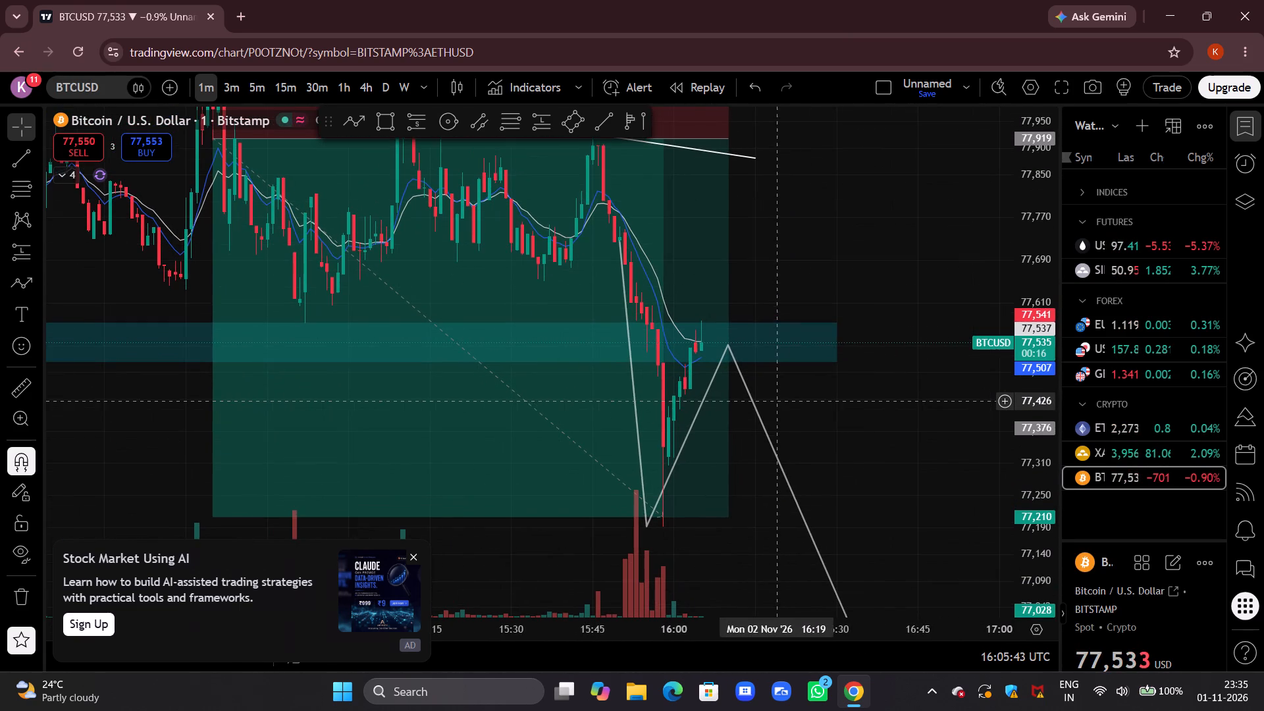
drag(862, 405, 812, 401)
drag(687, 342, 679, 342)
click(902, 260)
drag(810, 250, 864, 237)
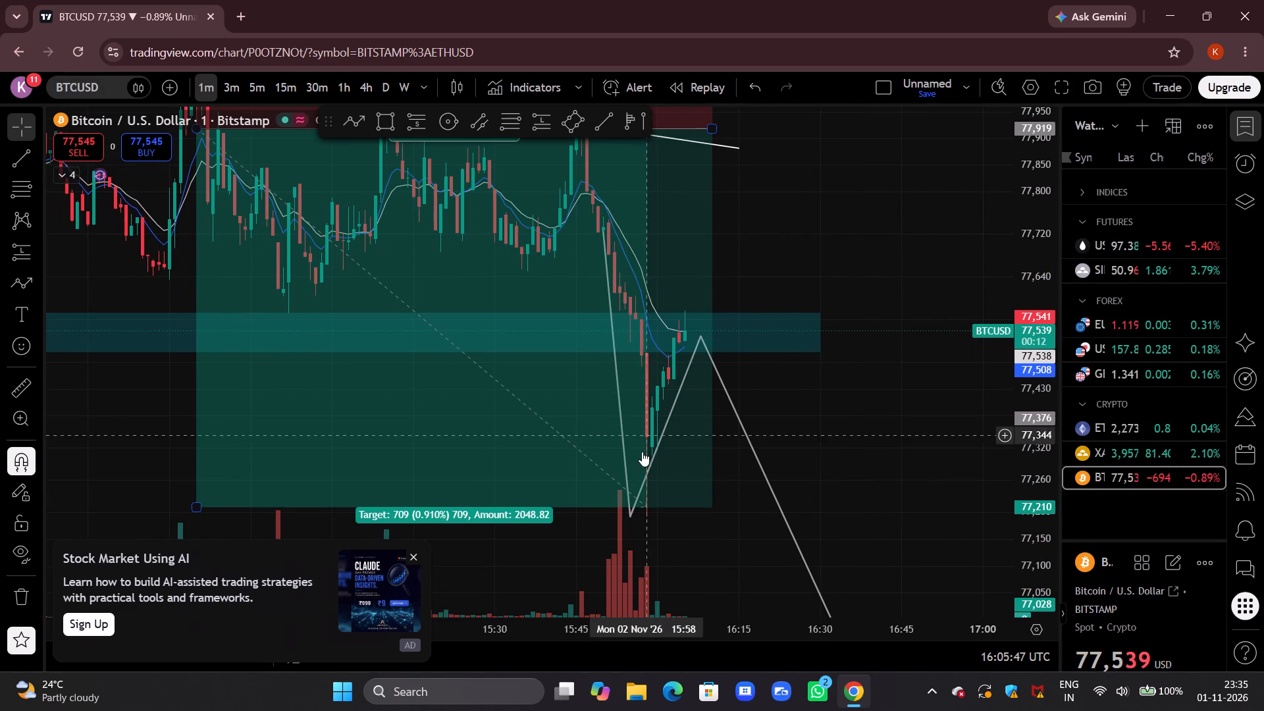
drag(793, 159, 735, 277)
scroll(751, 278, up, 3)
drag(723, 318, 762, 238)
drag(601, 297, 646, 257)
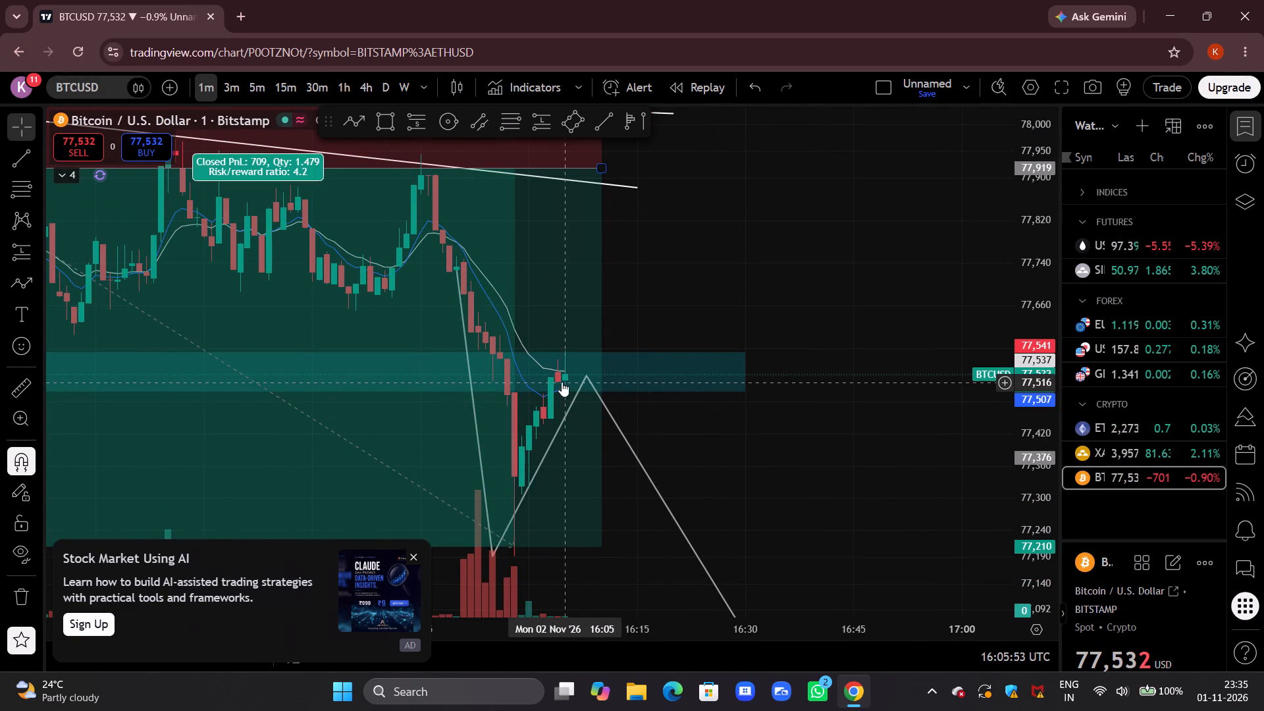
drag(711, 236, 787, 215)
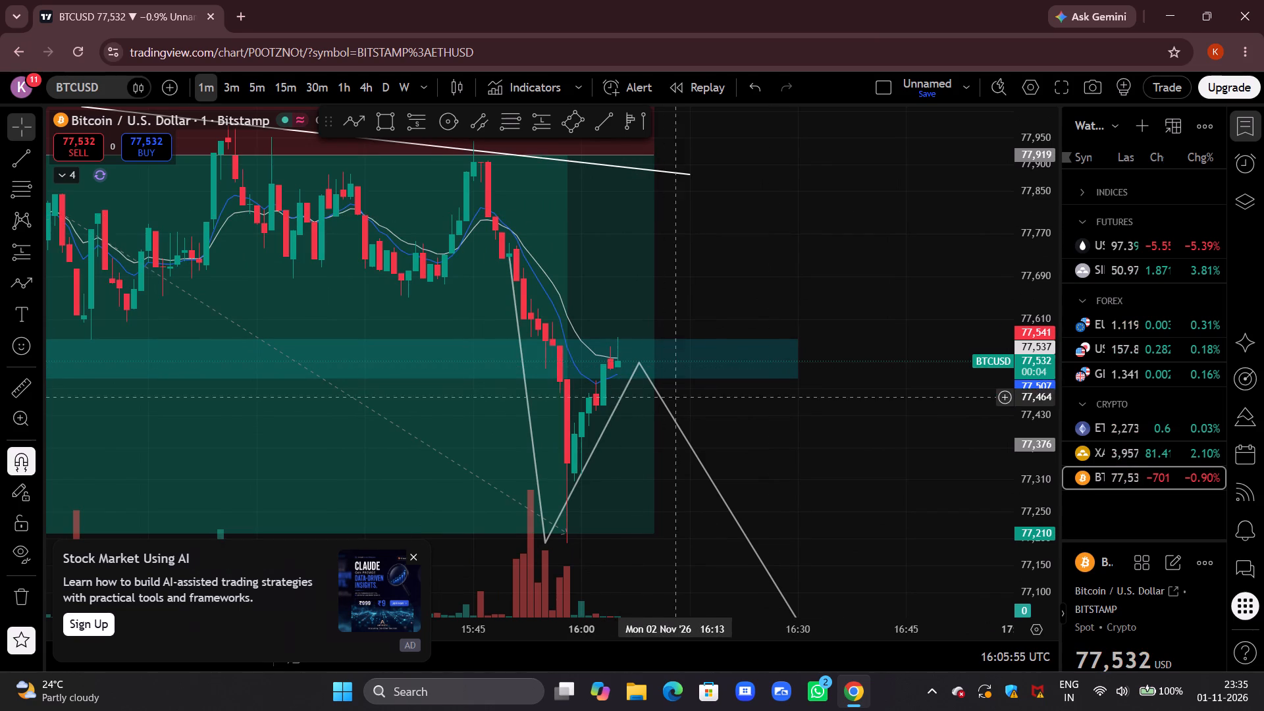
Move the upper peak of the Bitcoin projected path up to about 77,546 at 16:08, inside the teal zone.
drag(639, 365, 630, 350)
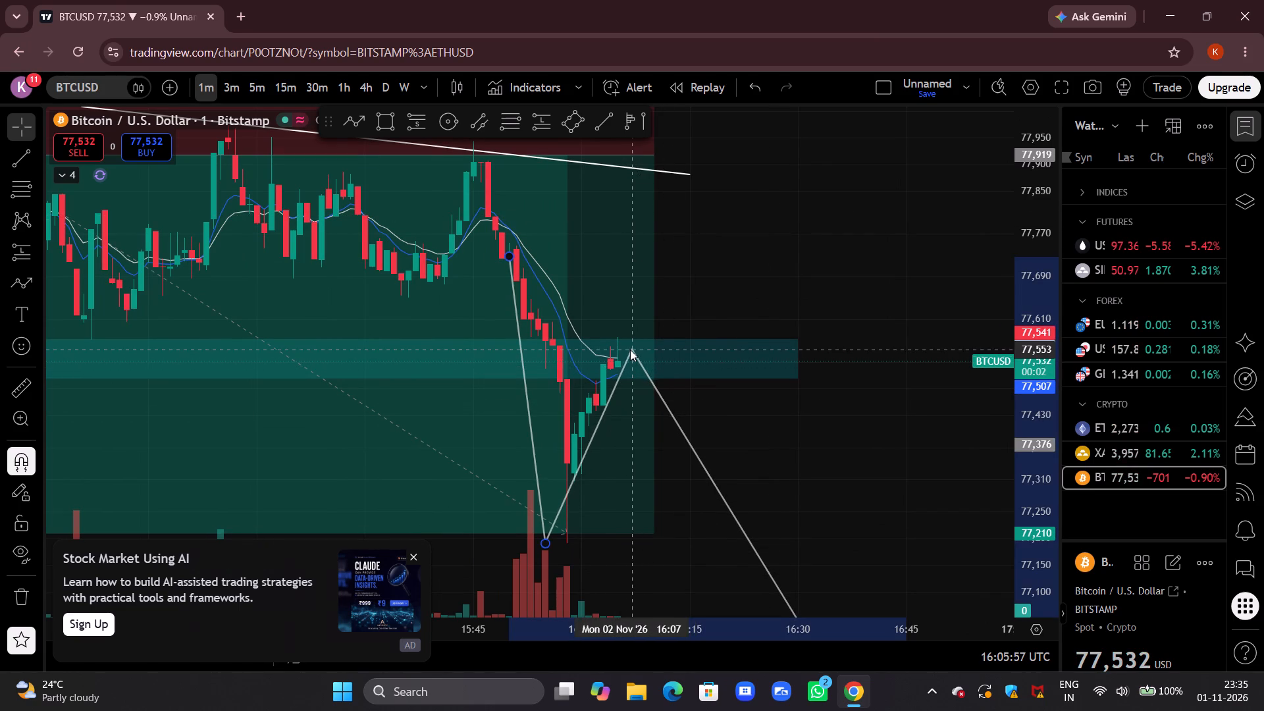
drag(630, 350, 641, 354)
click(779, 229)
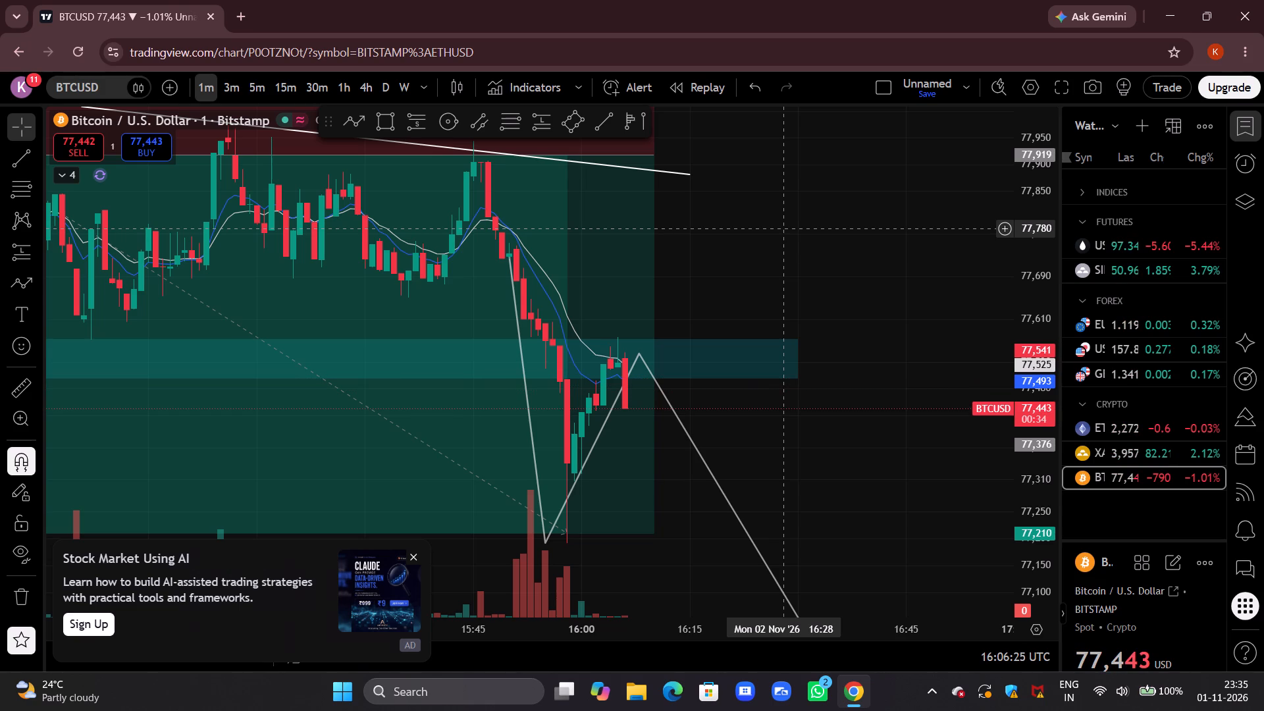
Dismiss the advertisement covering the lower part of the chart.
click(412, 556)
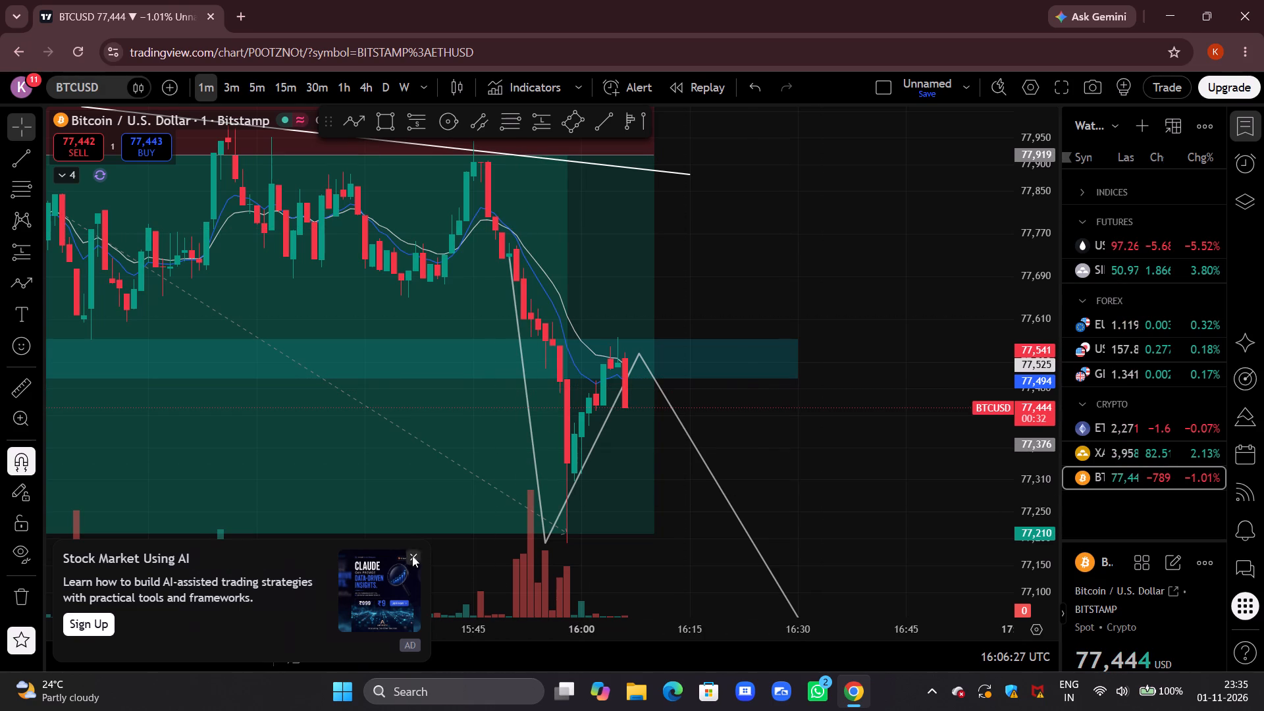
Examine the recent Bitcoin candles close up, around the teal zone, the moving averages and the projected path's peak.
drag(858, 487, 785, 439)
scroll(785, 439, up, 4)
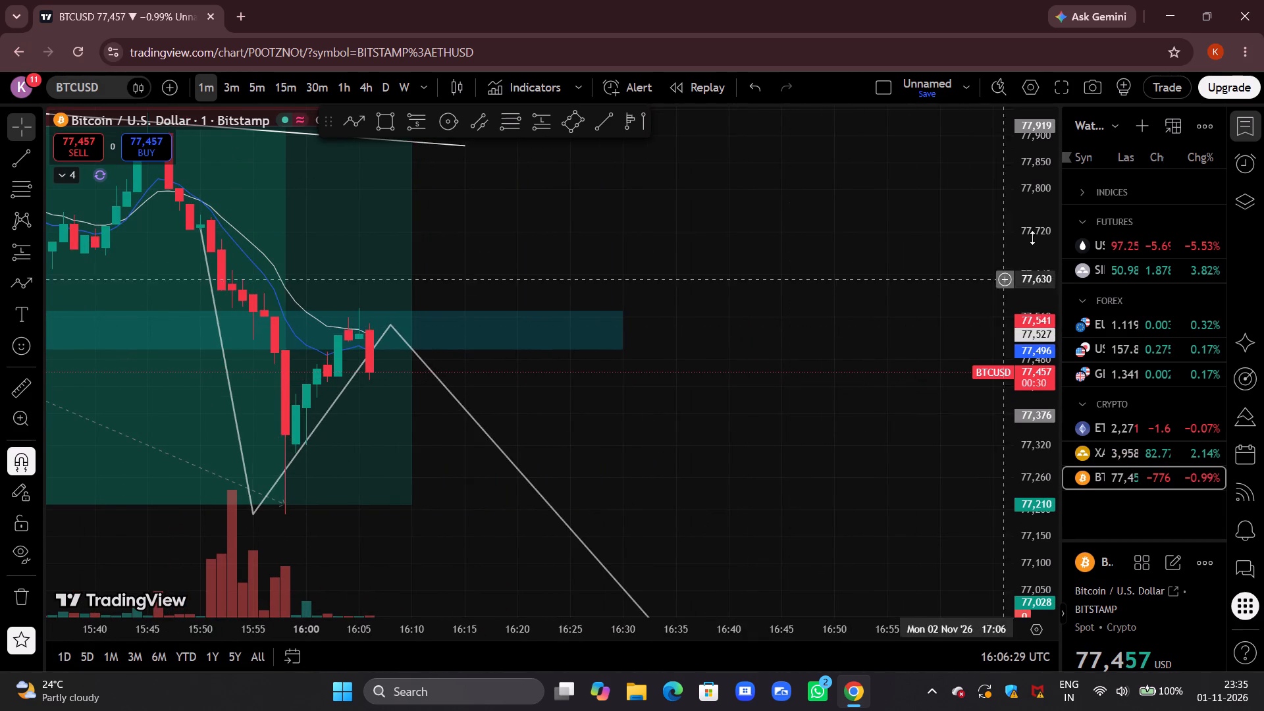
drag(1036, 232, 1000, 354)
drag(765, 423, 911, 373)
scroll(904, 375, up, 5)
drag(353, 515, 718, 517)
drag(1041, 589, 1044, 431)
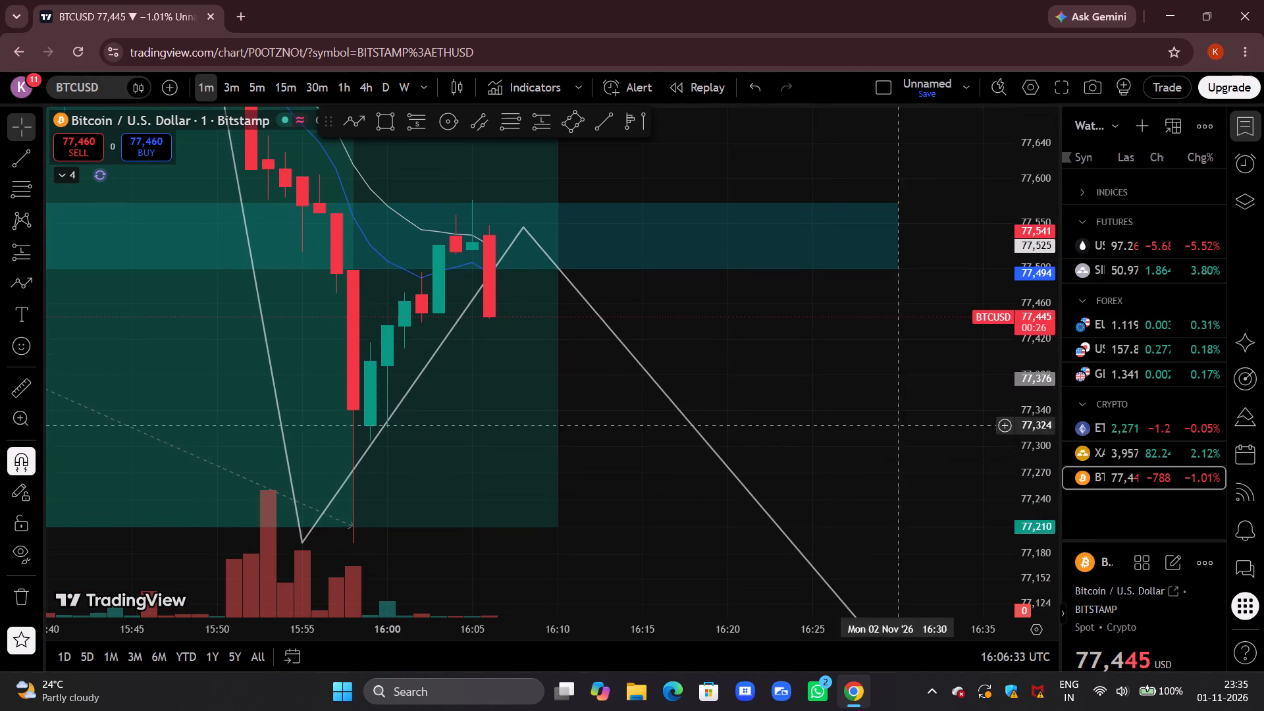
drag(829, 390, 858, 431)
scroll(858, 431, up, 3)
drag(797, 433, 899, 403)
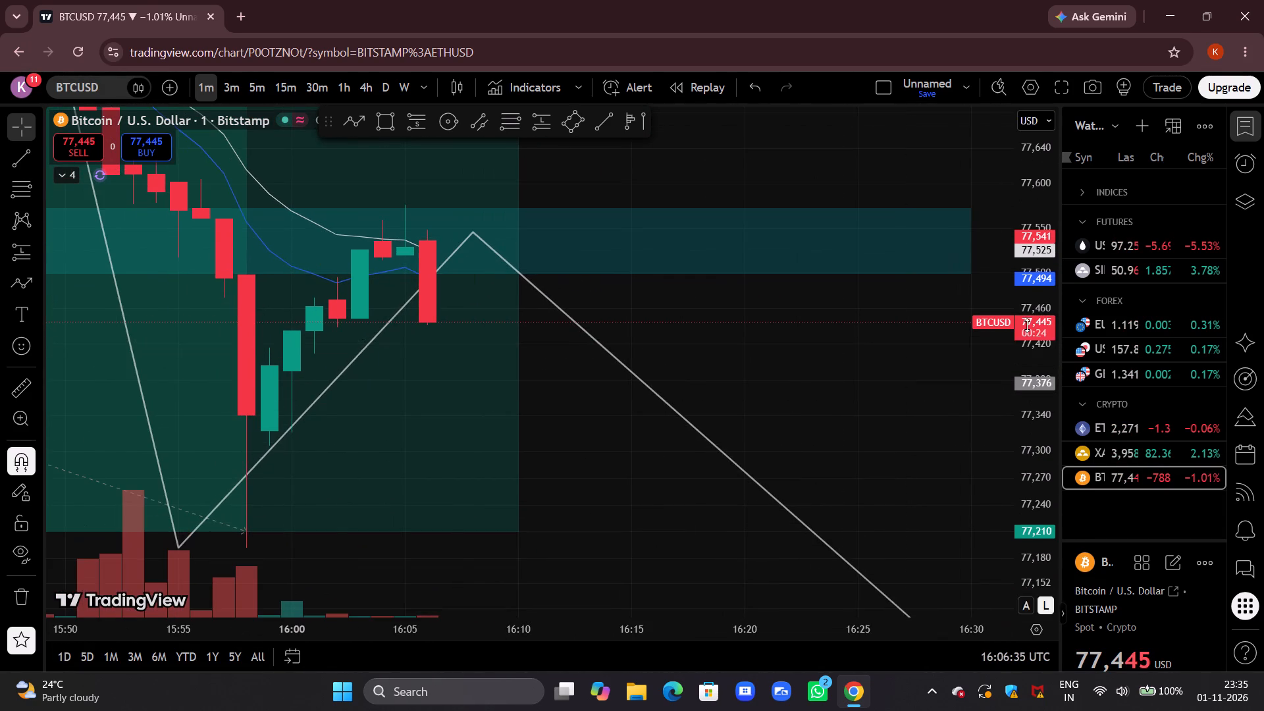
drag(1027, 325, 966, 507)
drag(674, 483, 836, 483)
scroll(836, 483, down, 3)
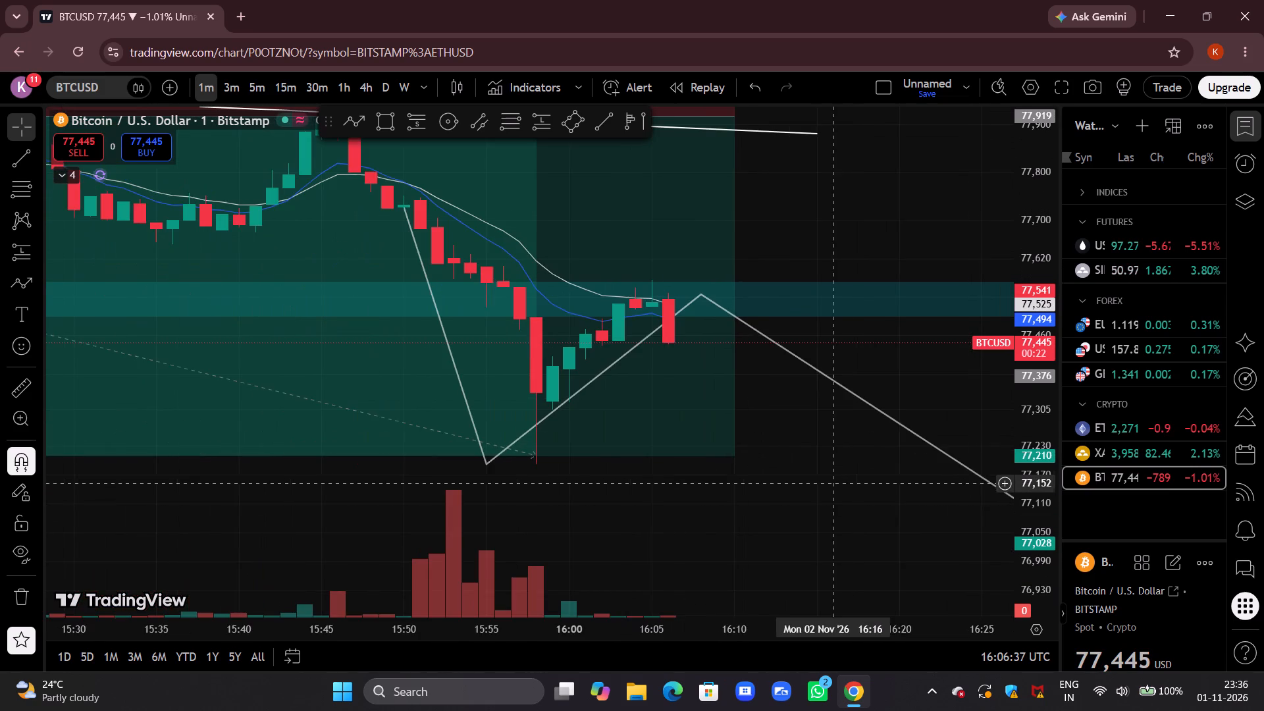
drag(860, 481, 810, 539)
drag(1049, 500, 1049, 427)
drag(969, 433, 924, 454)
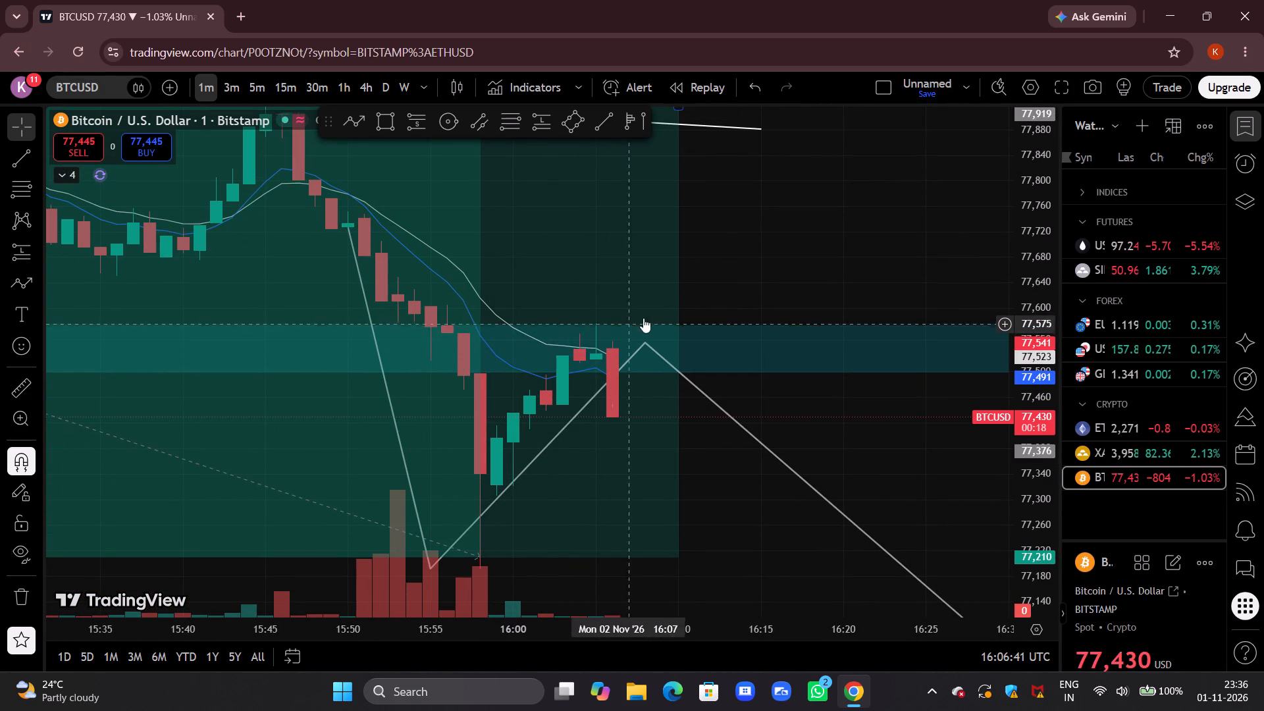
drag(754, 282, 768, 223)
drag(1047, 199, 1027, 252)
drag(913, 237, 826, 234)
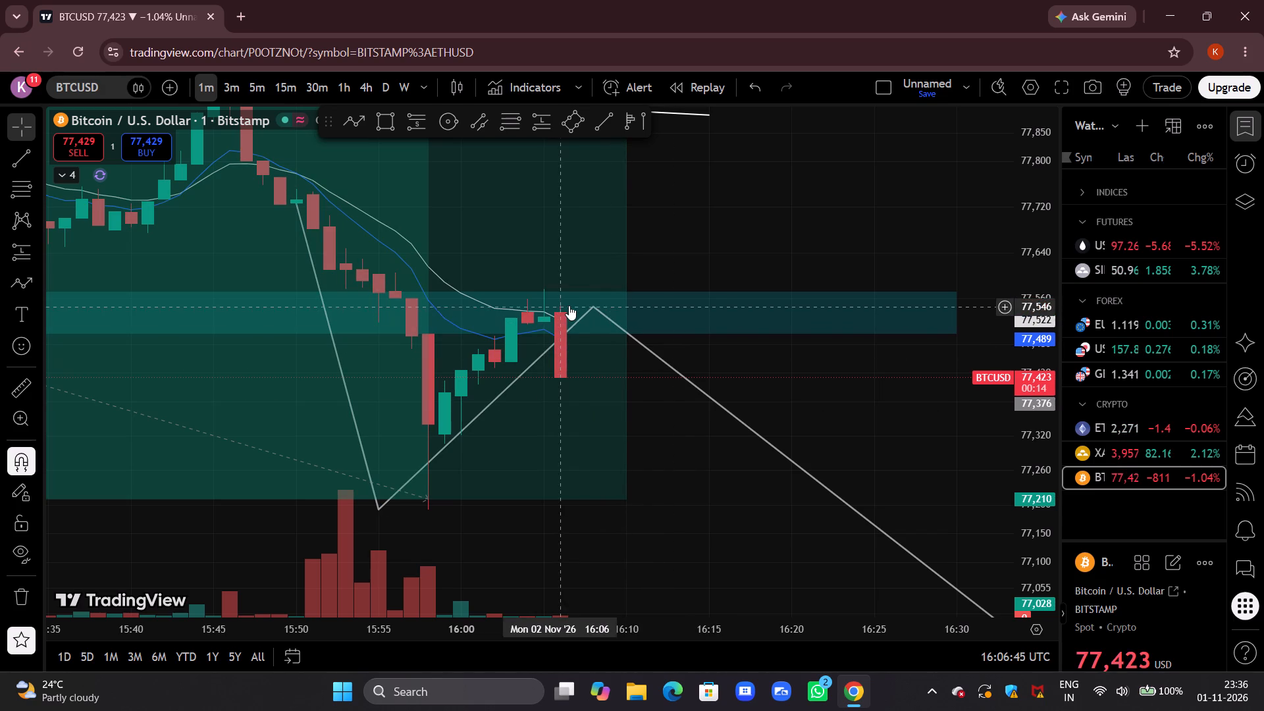
drag(815, 250, 864, 232)
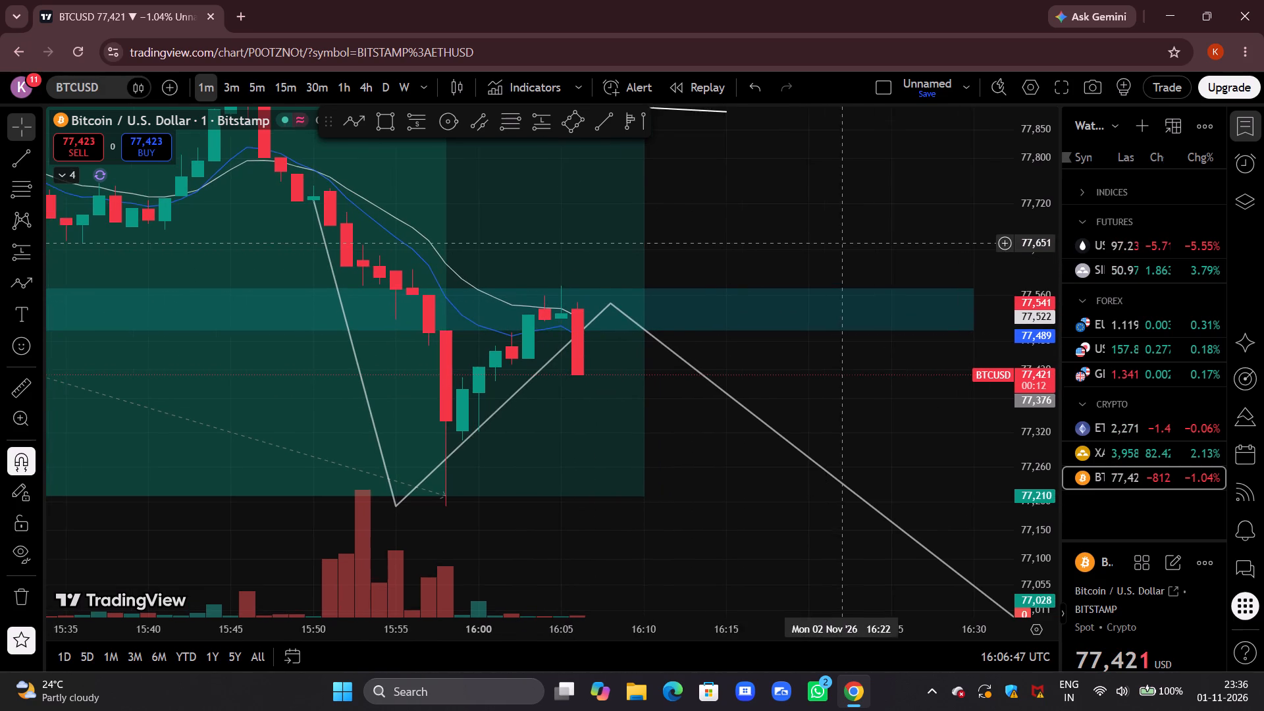
drag(864, 232, 878, 223)
drag(749, 482, 842, 467)
scroll(843, 467, up, 3)
drag(1040, 419, 1024, 536)
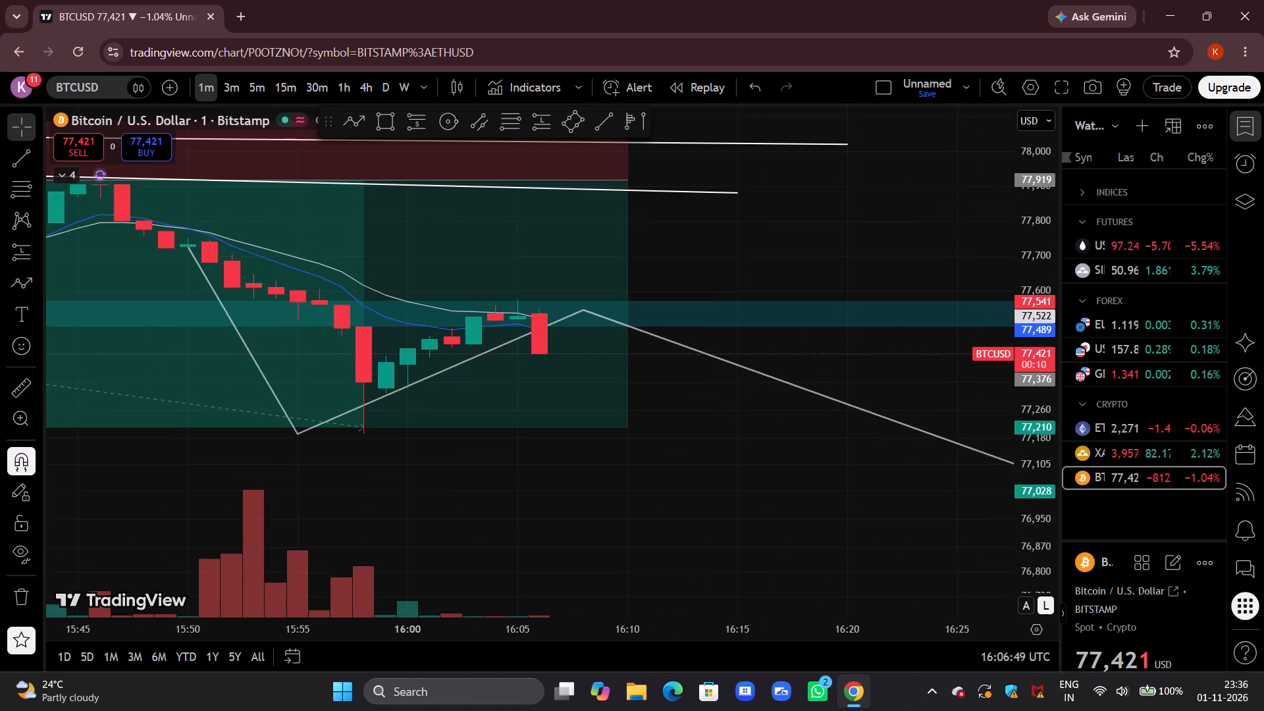
Examine the wider Bitcoin structure, including both descending trend lines, the whole position box and the projected path's end.
drag(756, 536, 885, 510)
scroll(851, 515, down, 10)
drag(943, 481, 736, 566)
drag(951, 461, 882, 442)
drag(1034, 539, 1034, 515)
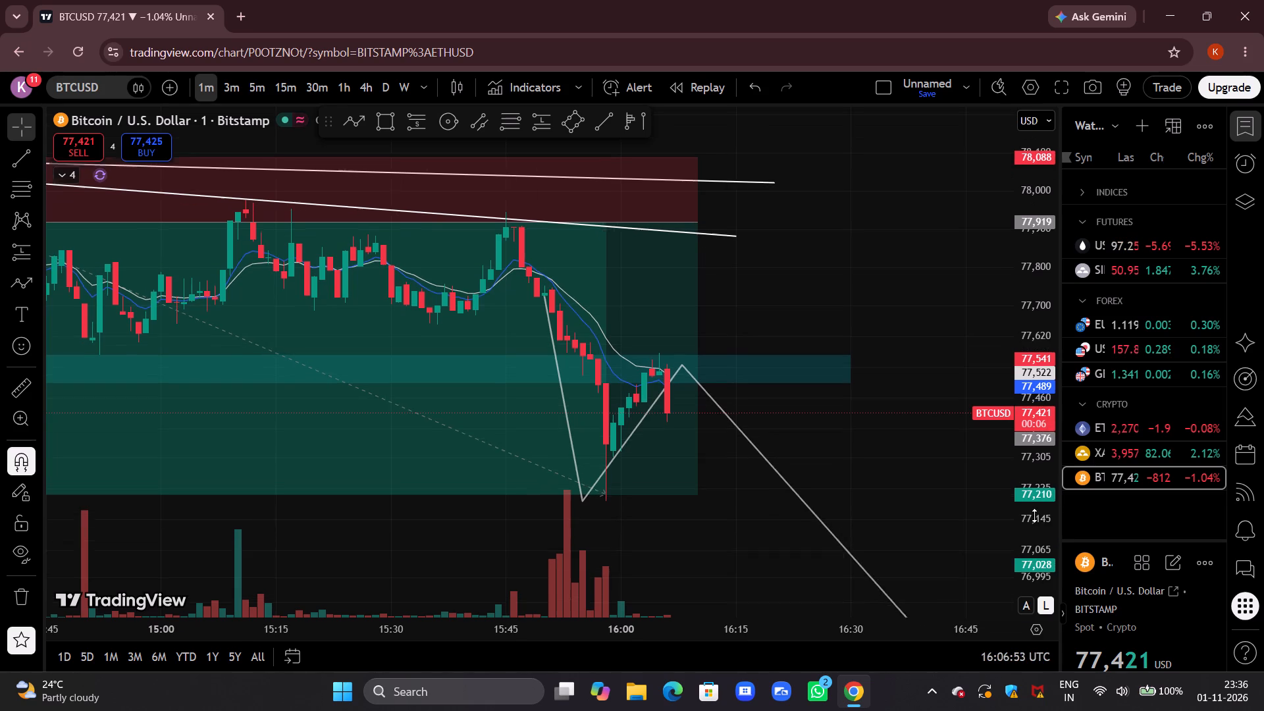
drag(1034, 515, 1034, 545)
drag(968, 524, 876, 485)
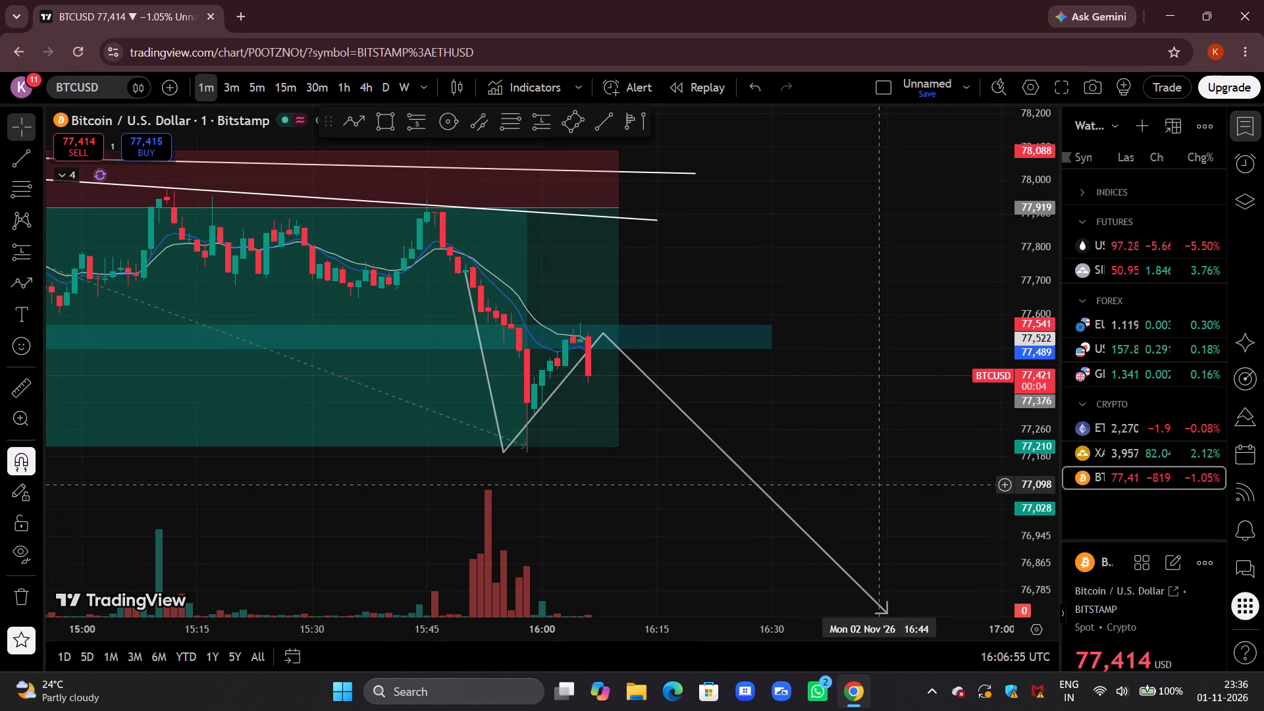
drag(739, 416, 846, 413)
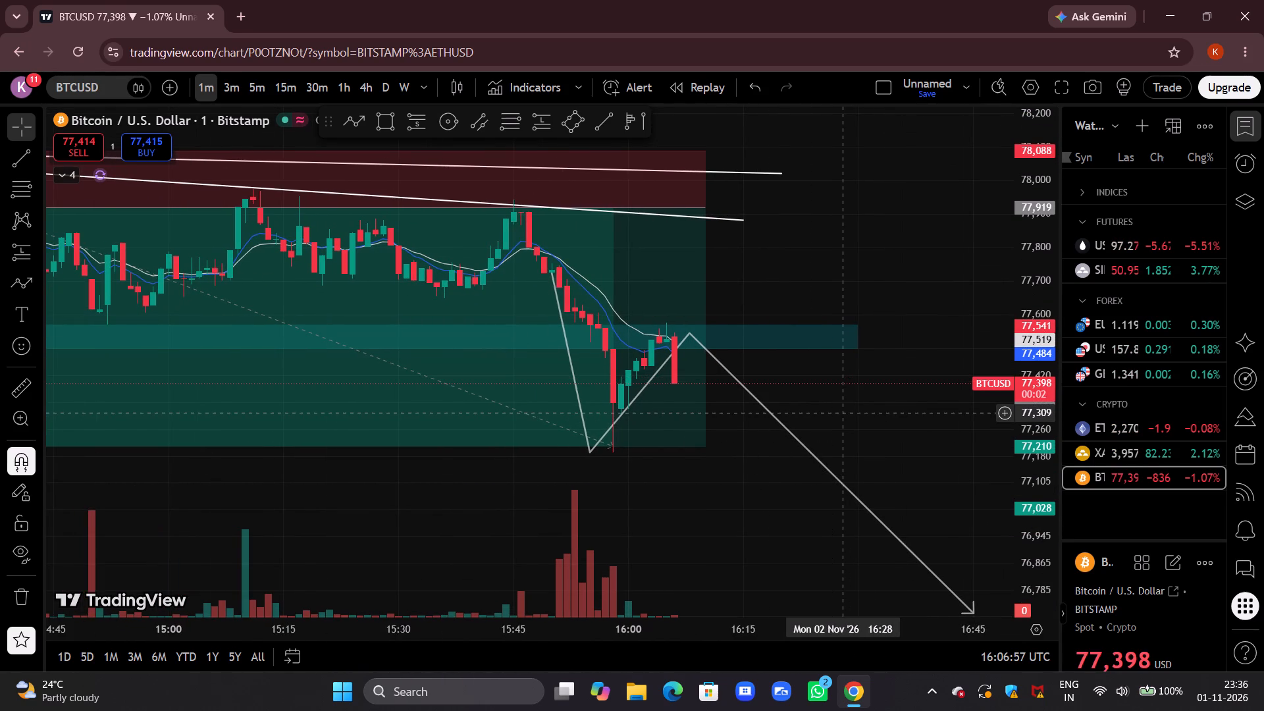
drag(1032, 329, 1024, 373)
drag(927, 429, 835, 439)
scroll(835, 439, down, 2)
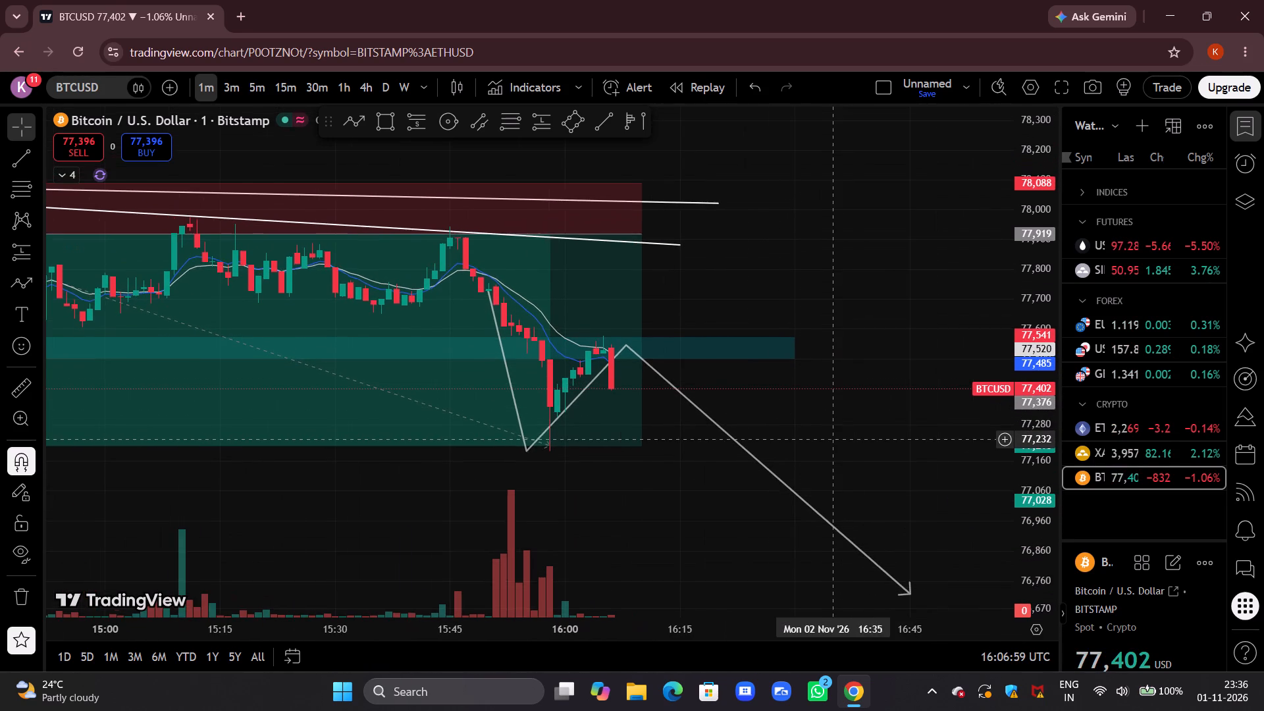
scroll(835, 439, down, 1)
drag(910, 422, 845, 432)
drag(880, 430, 870, 430)
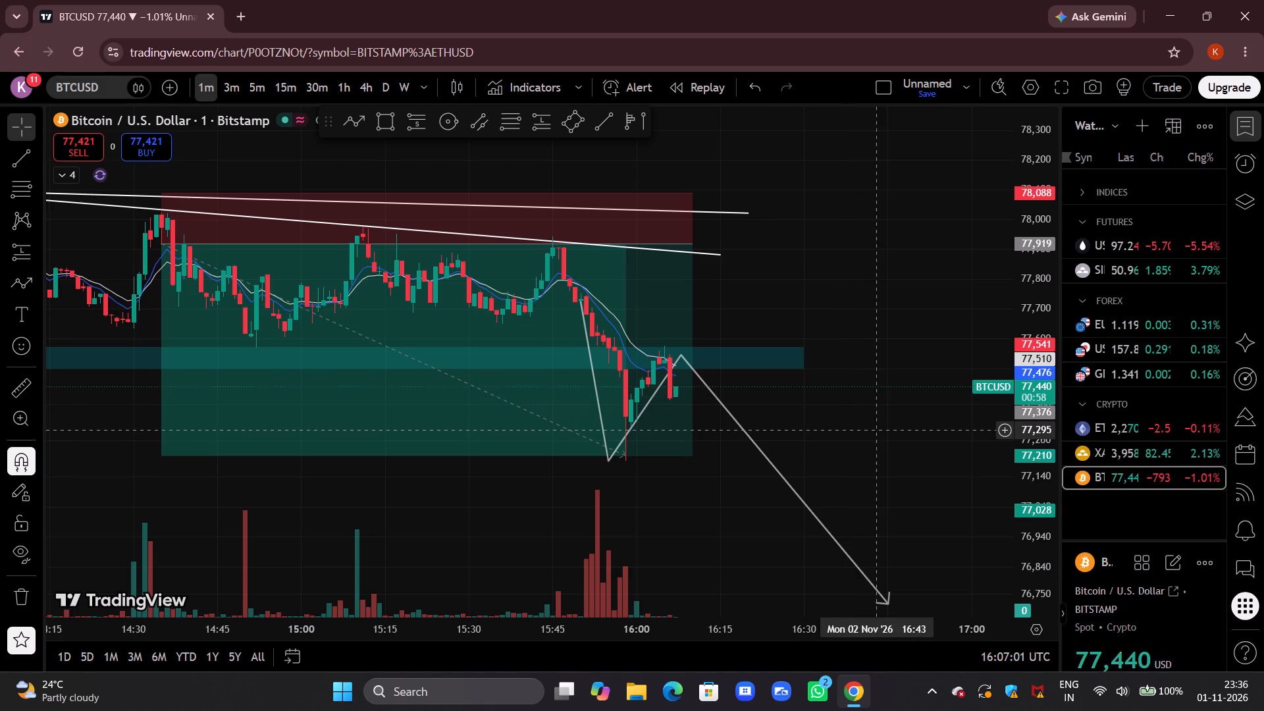
drag(870, 430, 771, 430)
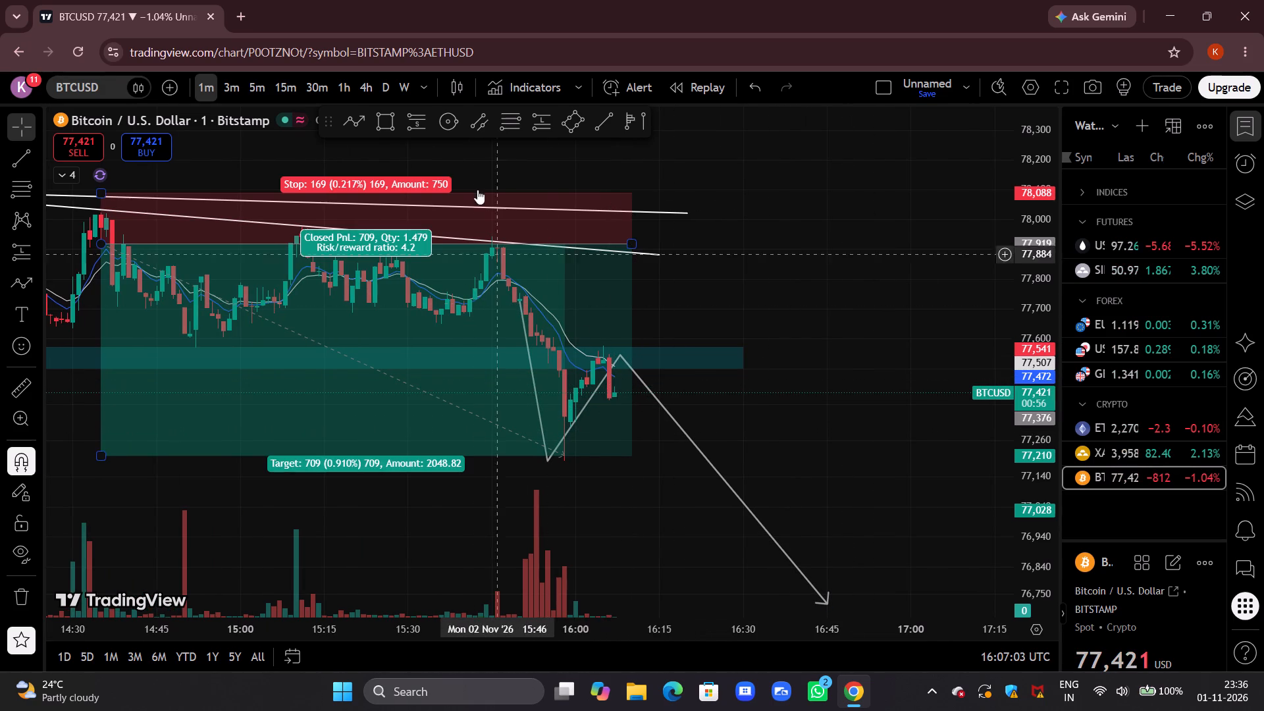
Place a new short position on the Bitcoin chart at the latest candle, with its entry at about 77,442.
click(423, 120)
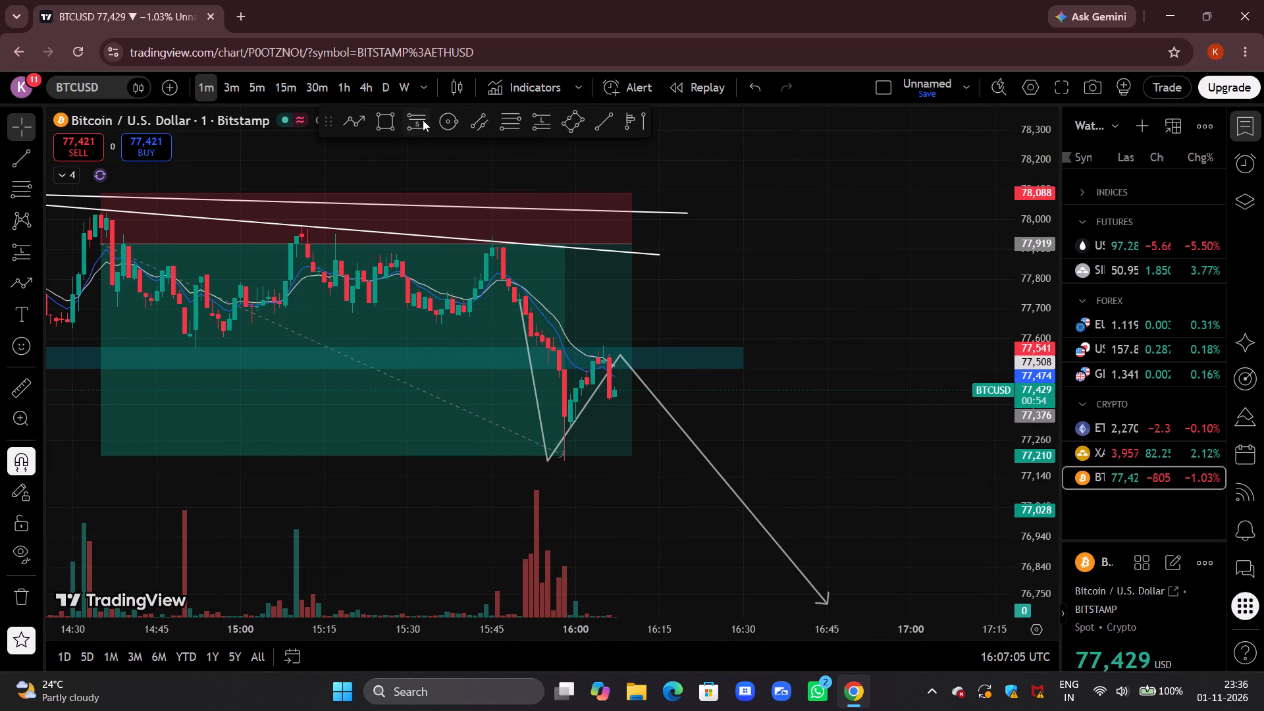
click(612, 387)
click(846, 314)
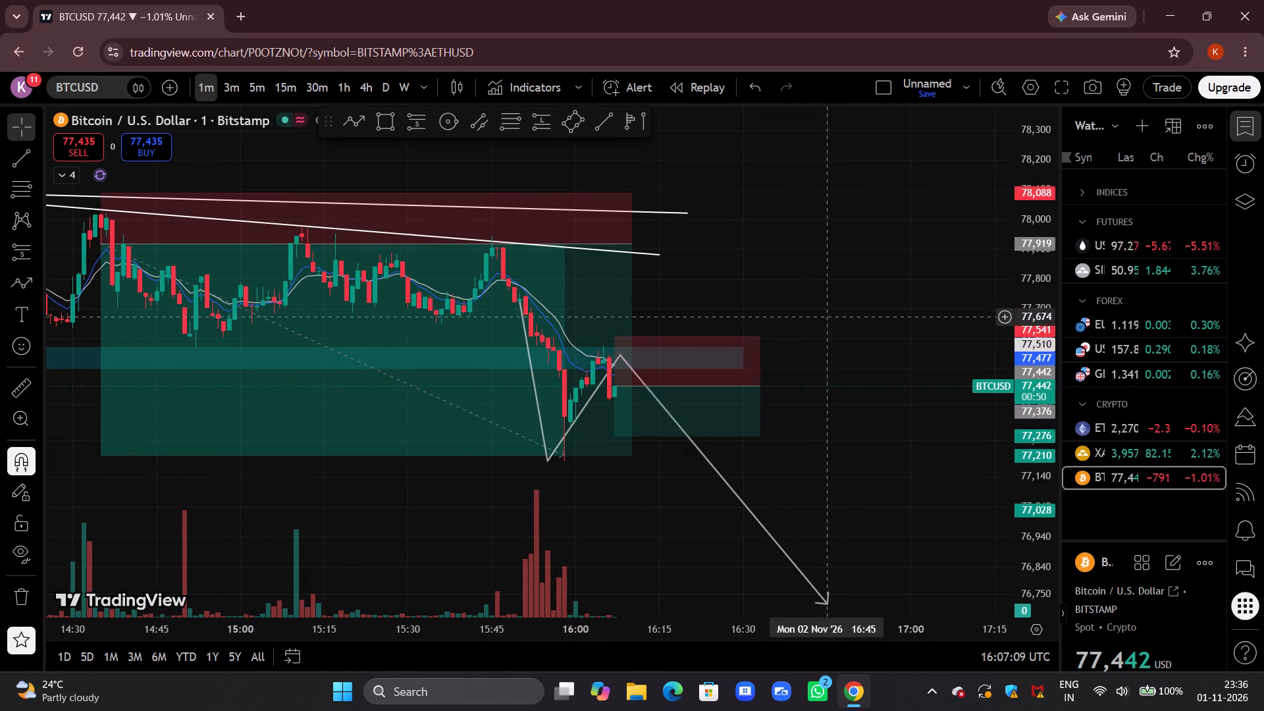
Adjust the new Bitcoin short position to a stop at about 77,576 and a target at about 77,192.
drag(610, 334, 602, 339)
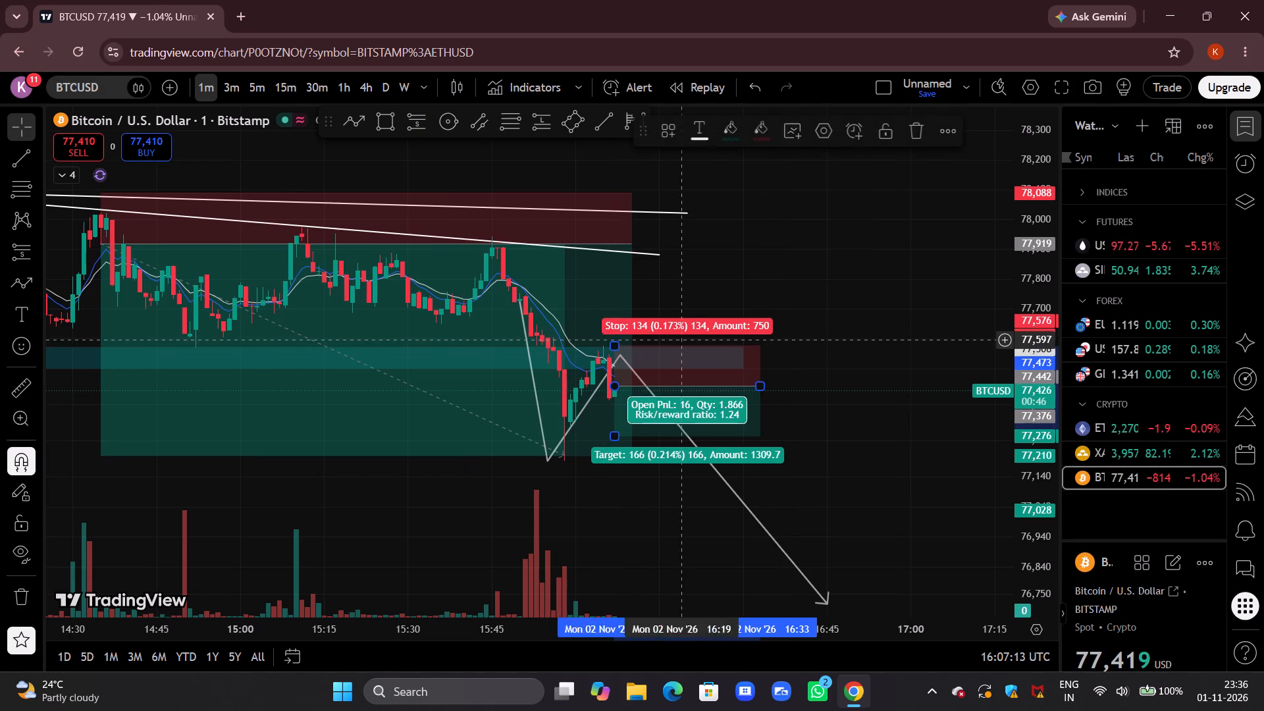
click(896, 351)
drag(877, 373, 869, 187)
drag(610, 298, 569, 315)
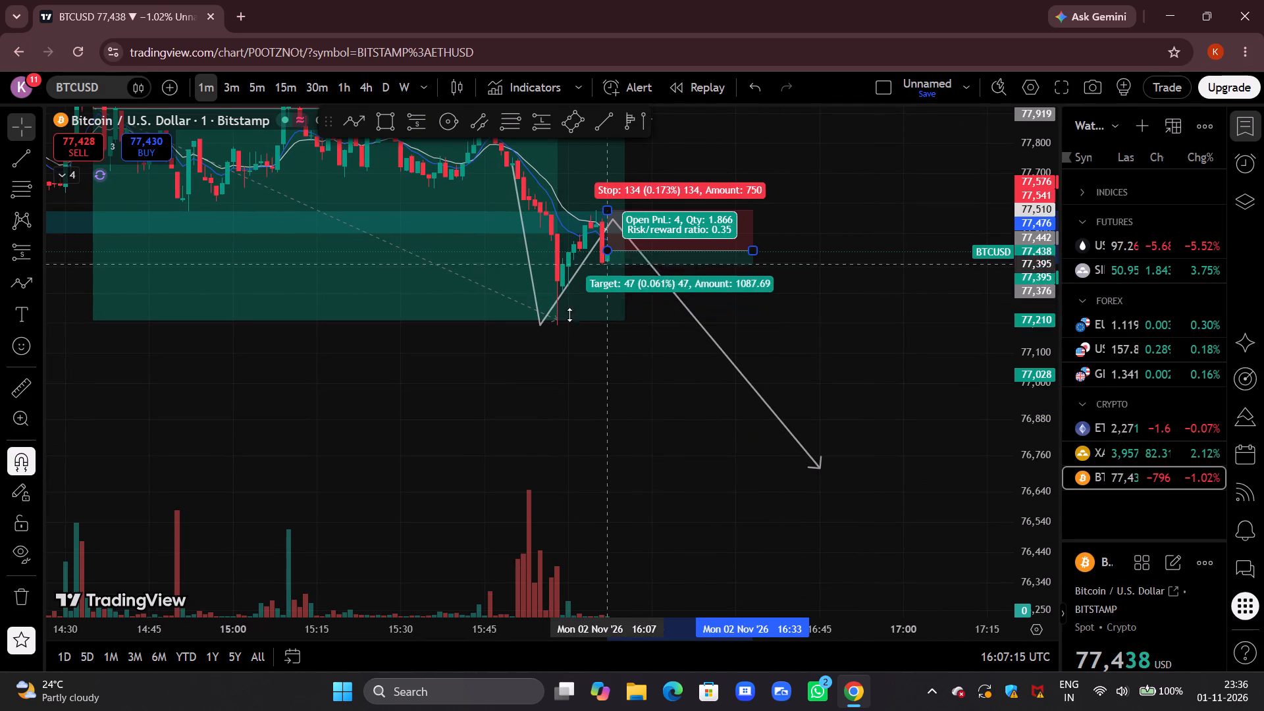
drag(569, 315, 557, 319)
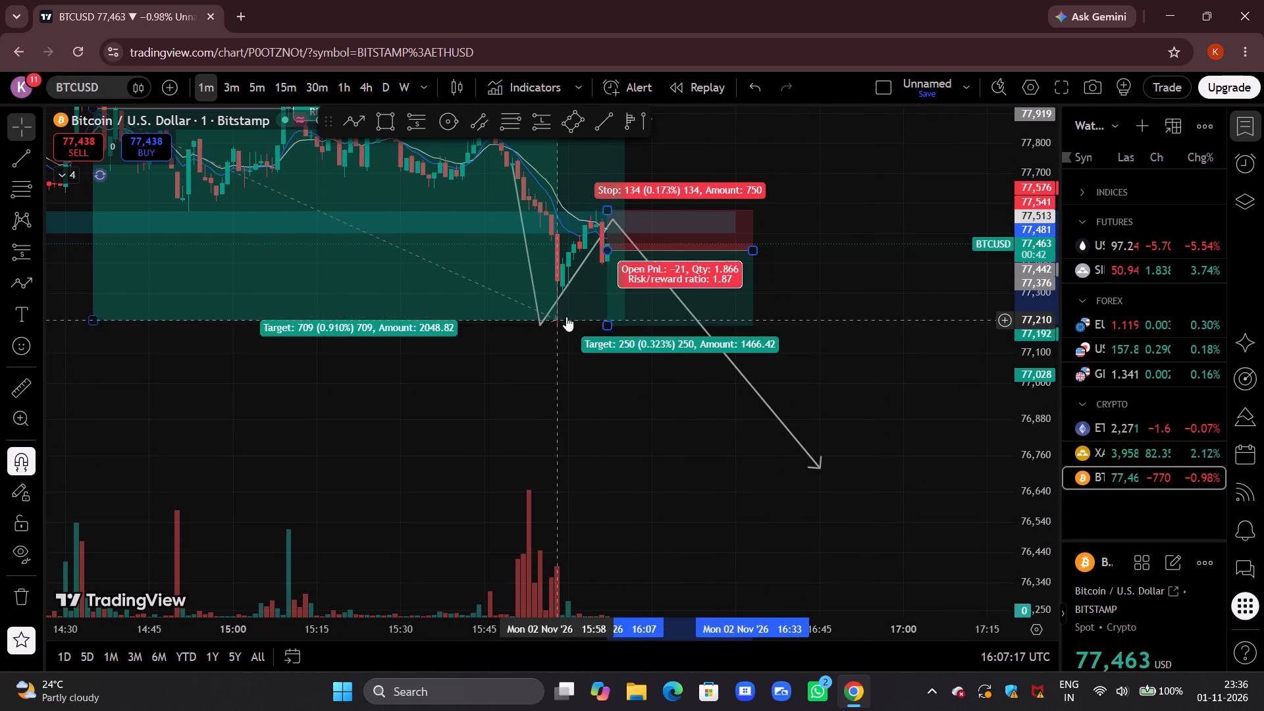
Move the new Bitcoin short position's stop to about 77,560, leaving its entry and target in place.
click(860, 304)
drag(867, 303, 837, 363)
drag(1023, 512, 1023, 309)
drag(928, 319, 902, 354)
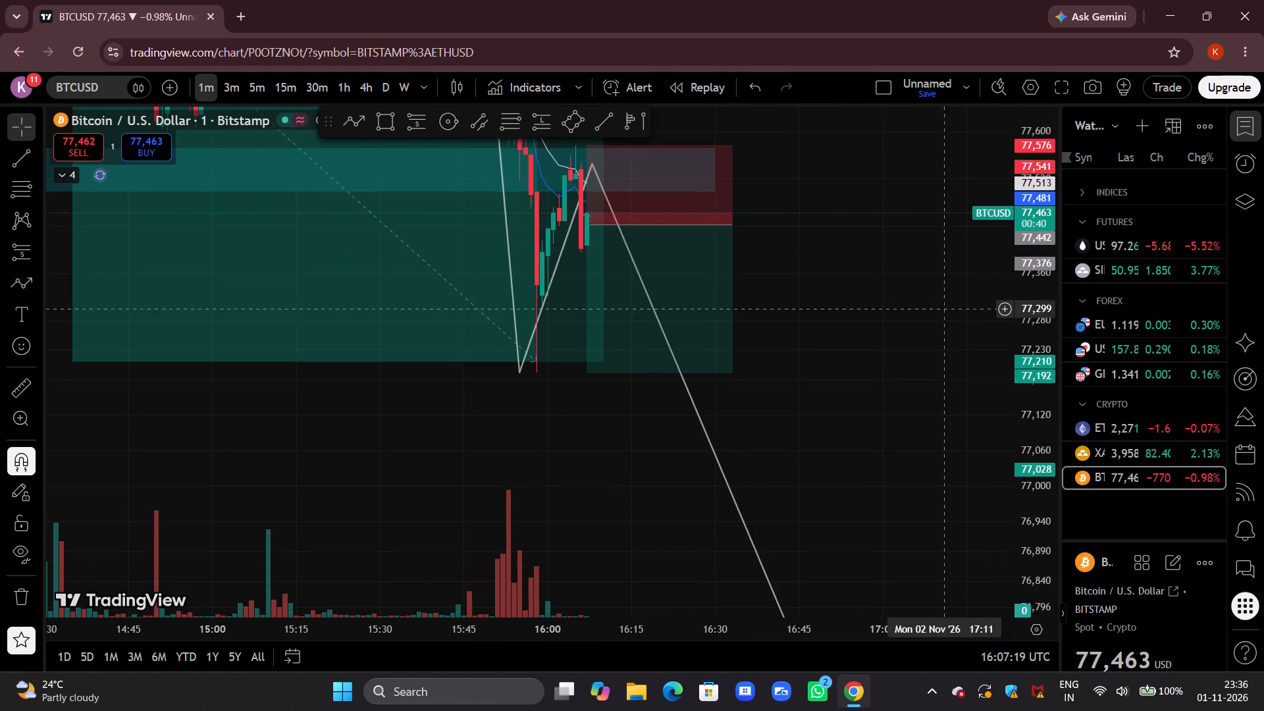
drag(902, 354, 862, 448)
drag(857, 456, 885, 395)
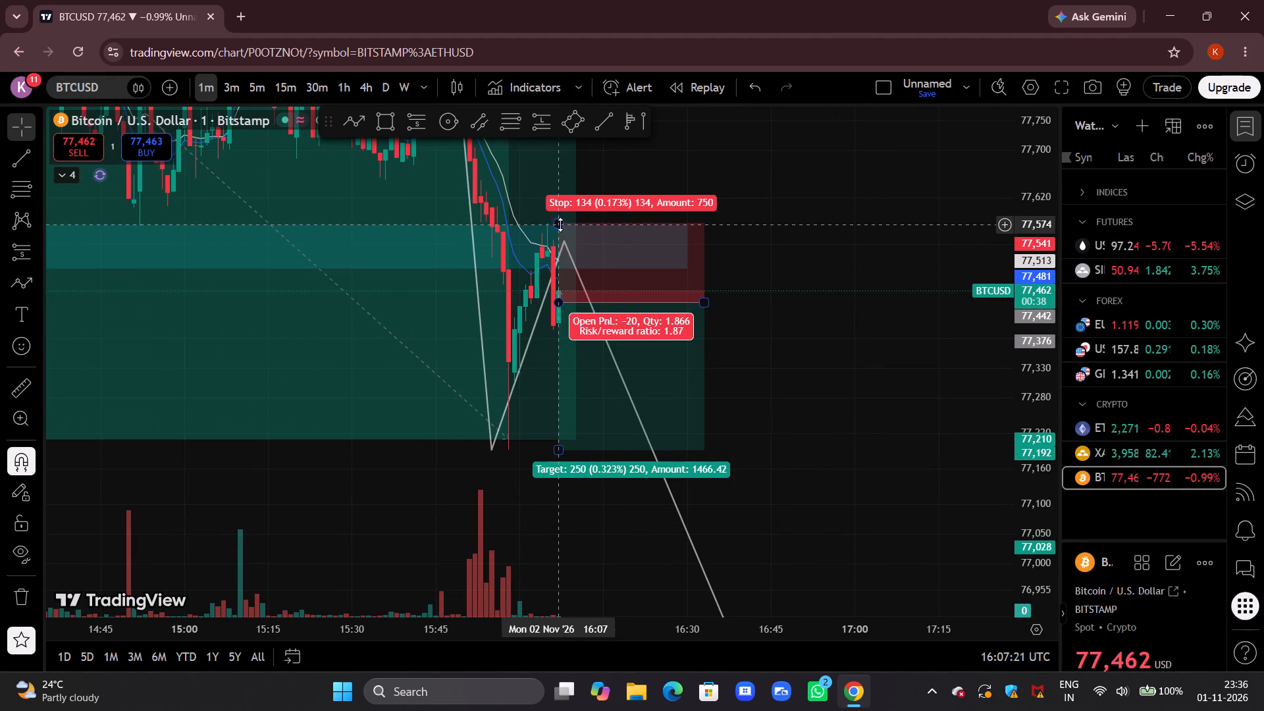
drag(560, 224, 542, 225)
click(820, 298)
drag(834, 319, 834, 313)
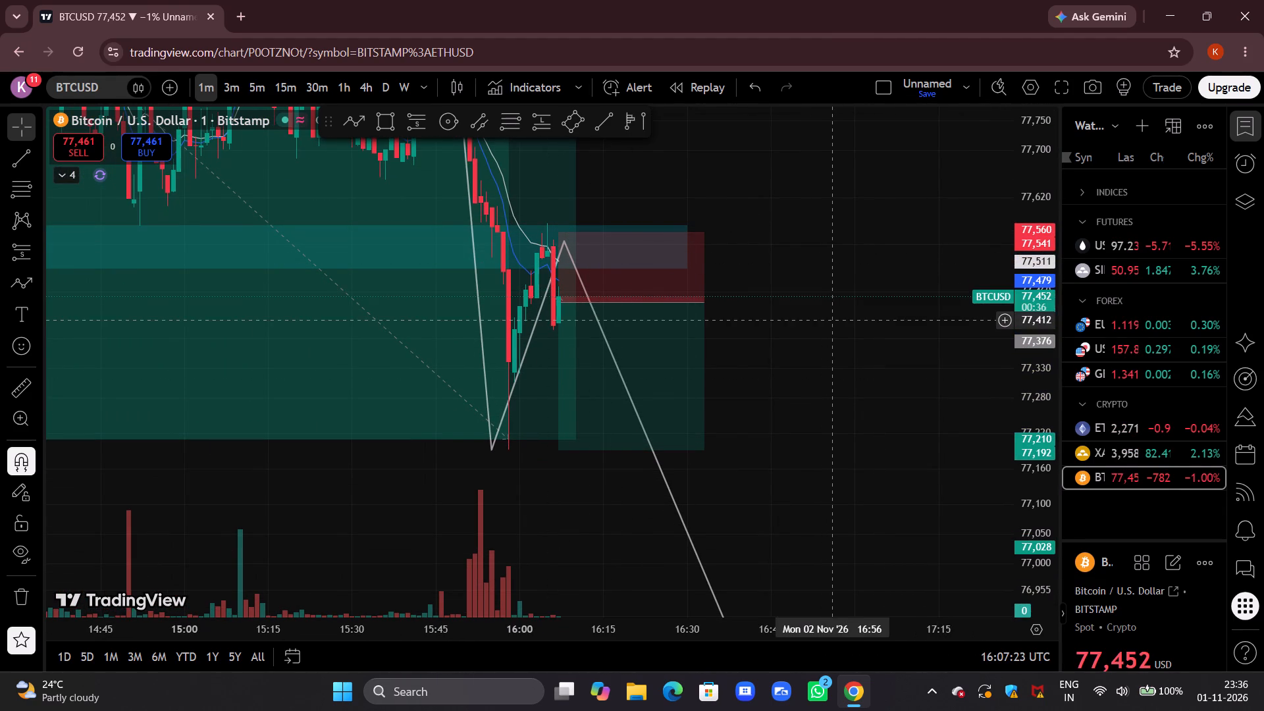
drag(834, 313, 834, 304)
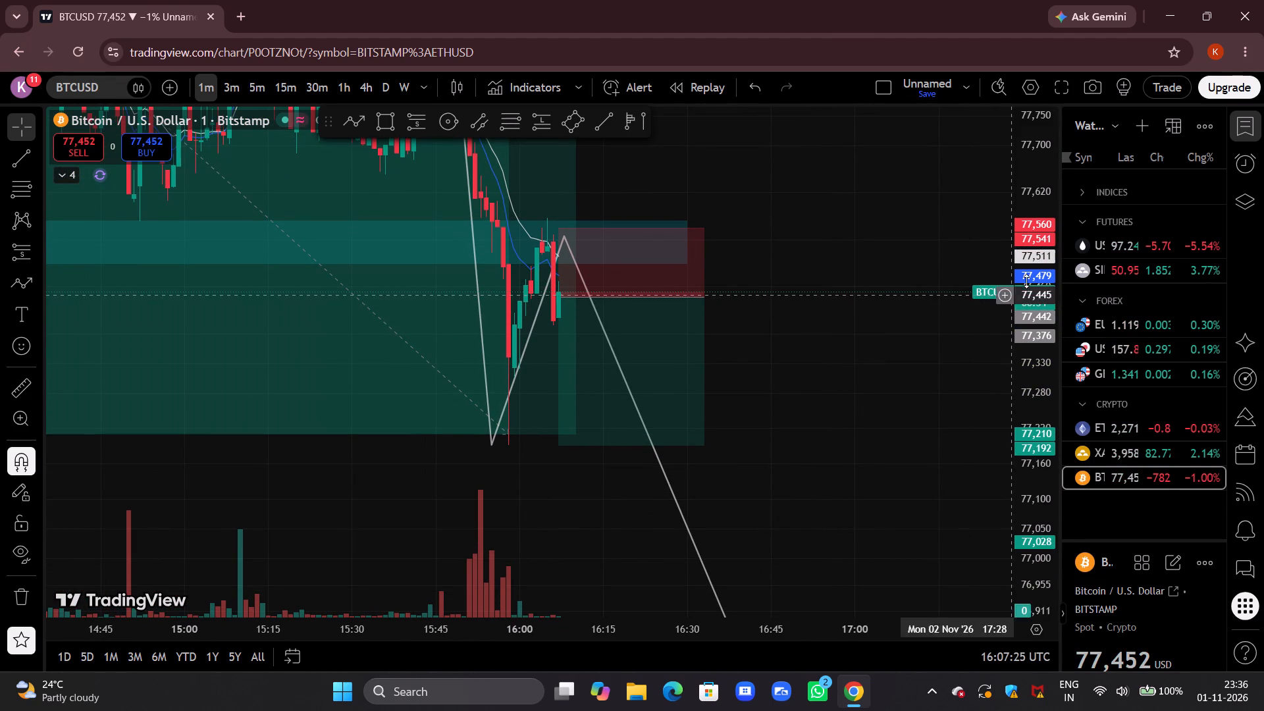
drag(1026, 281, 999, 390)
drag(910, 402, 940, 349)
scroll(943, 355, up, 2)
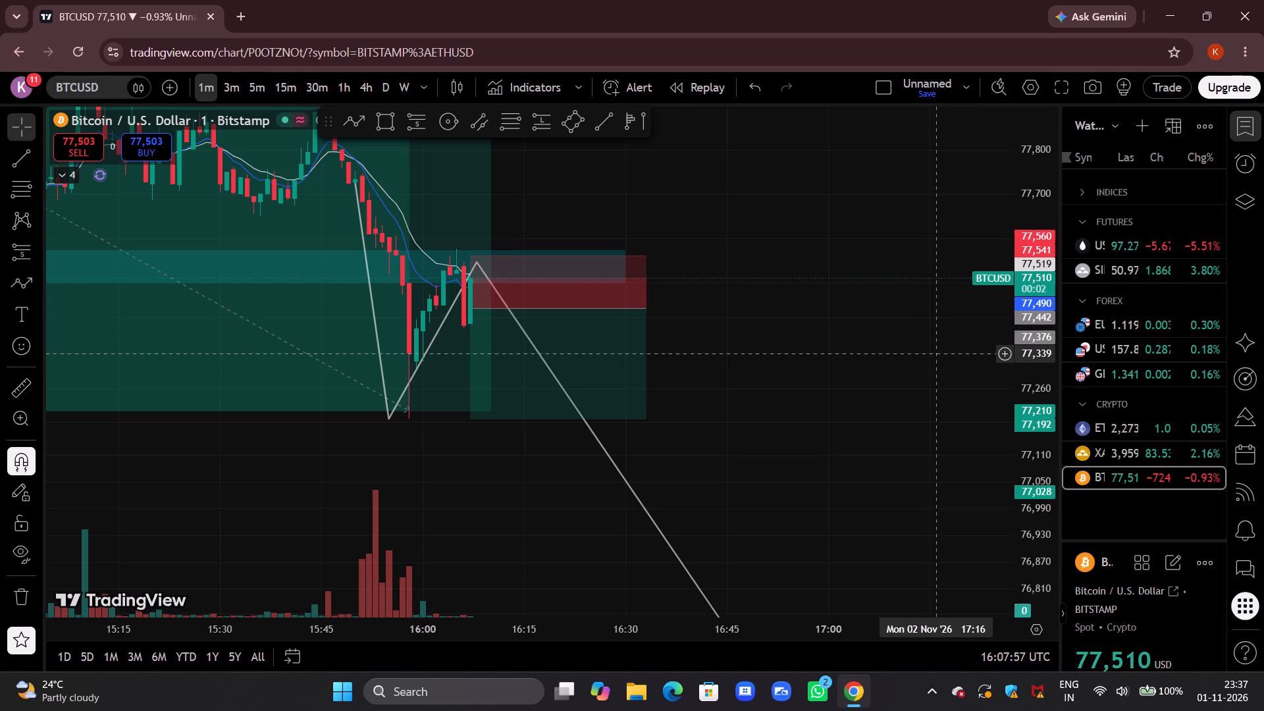
Switch to the Ethereum chart and examine its recent candles against the descending white trend line and the blue 2,281.4 level.
click(1142, 434)
drag(870, 408, 725, 408)
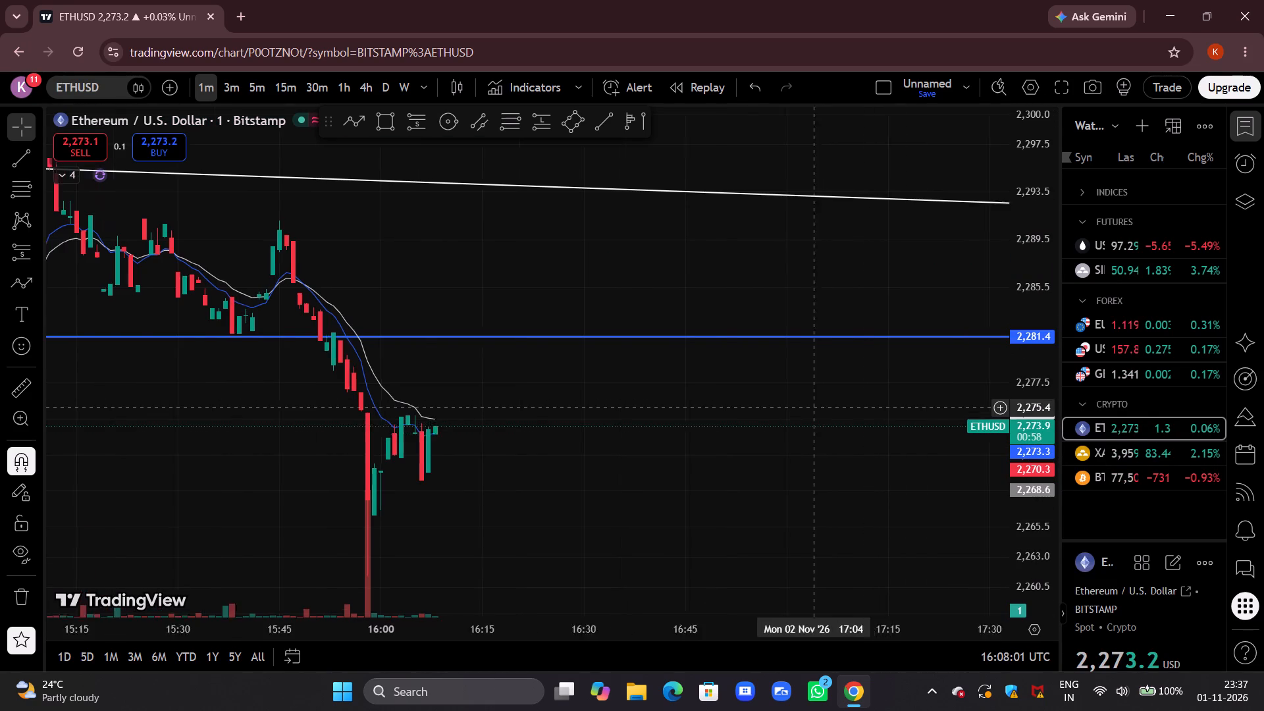
drag(725, 408, 715, 408)
drag(701, 429, 928, 427)
scroll(666, 471, down, 7)
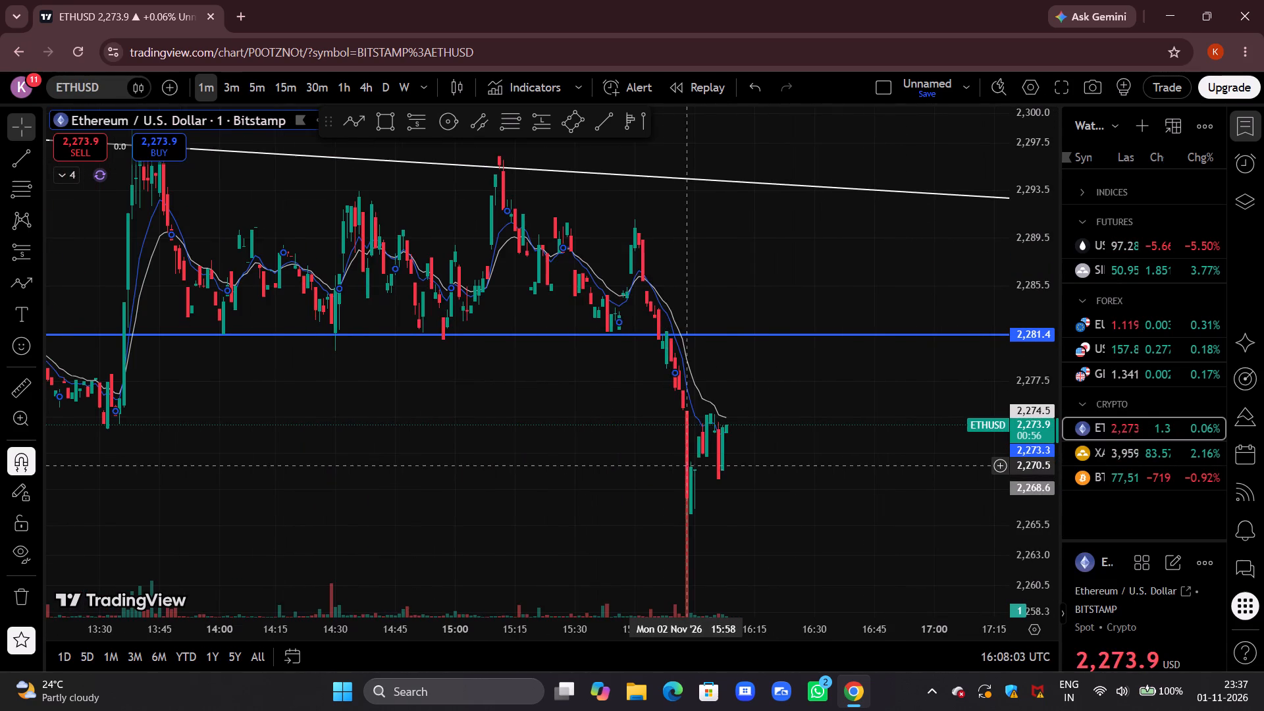
scroll(687, 465, down, 1)
drag(891, 439, 837, 445)
scroll(837, 445, down, 3)
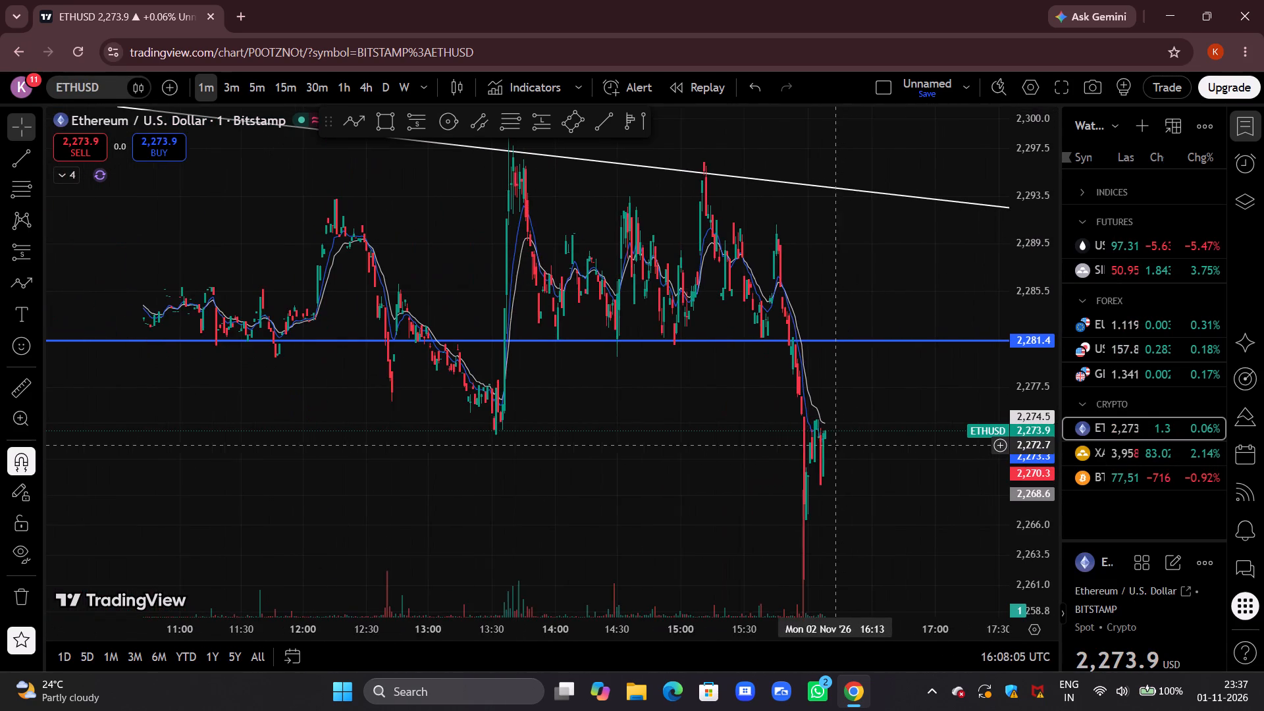
drag(908, 421, 820, 422)
scroll(820, 422, up, 7)
drag(810, 427, 982, 358)
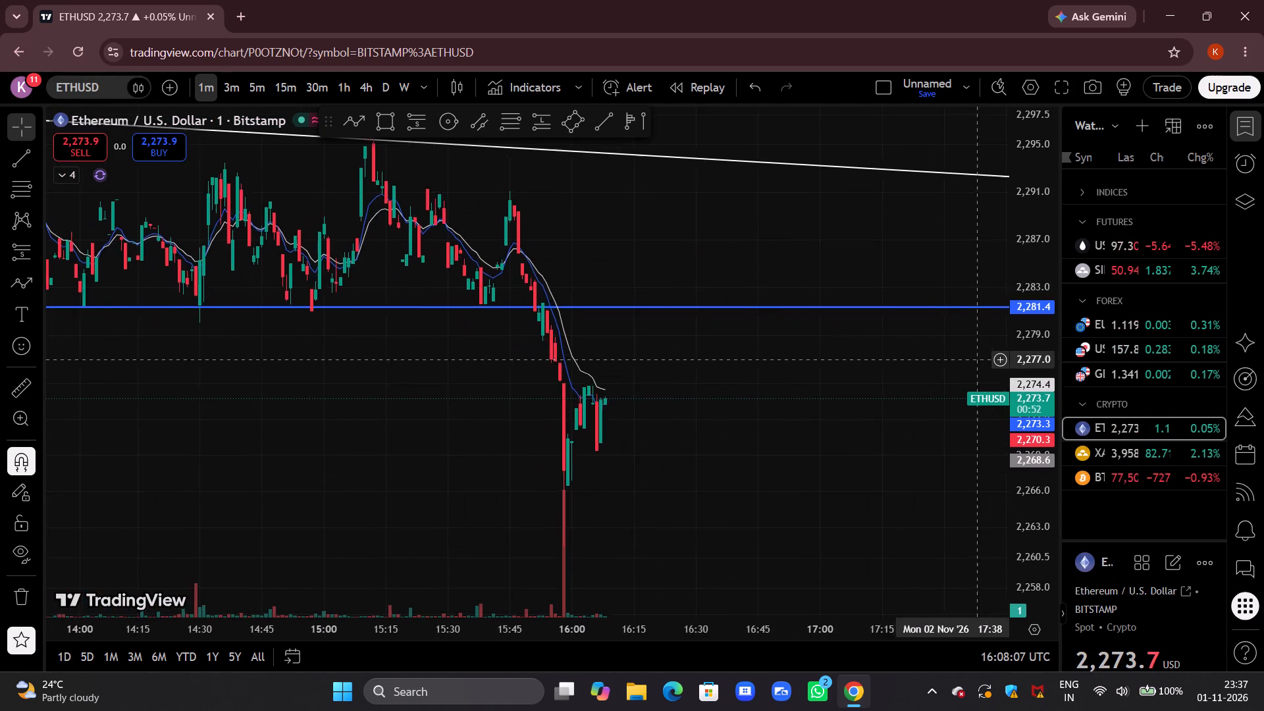
drag(982, 358, 983, 358)
scroll(907, 385, down, 4)
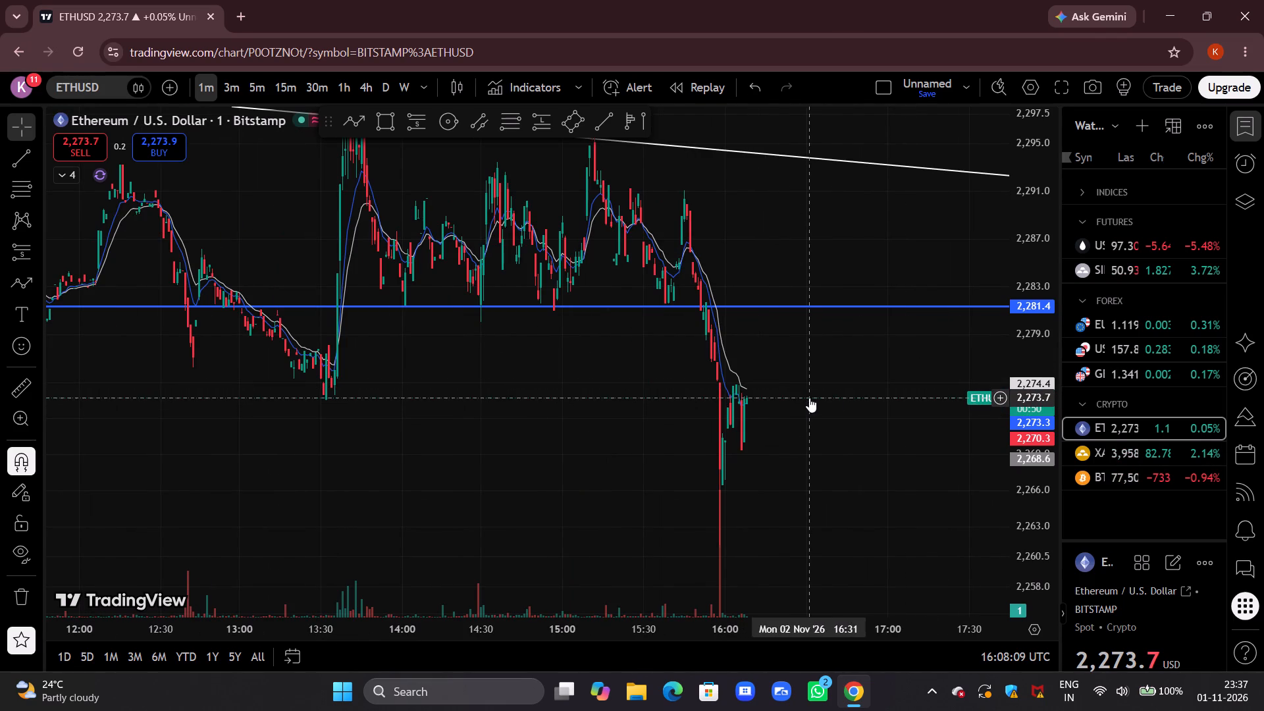
Switch to the gold chart and extend the long position box forward in time to about 17:02.
click(1140, 458)
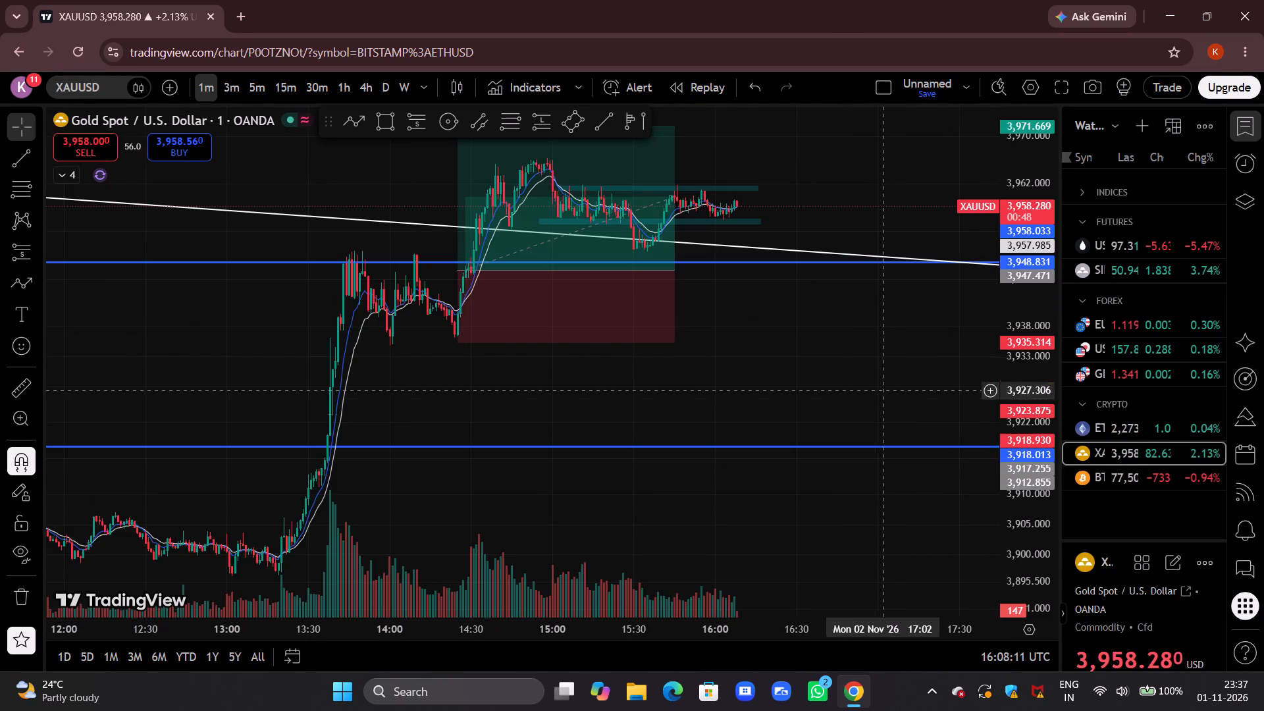
drag(885, 343, 835, 476)
drag(1000, 540, 1032, 287)
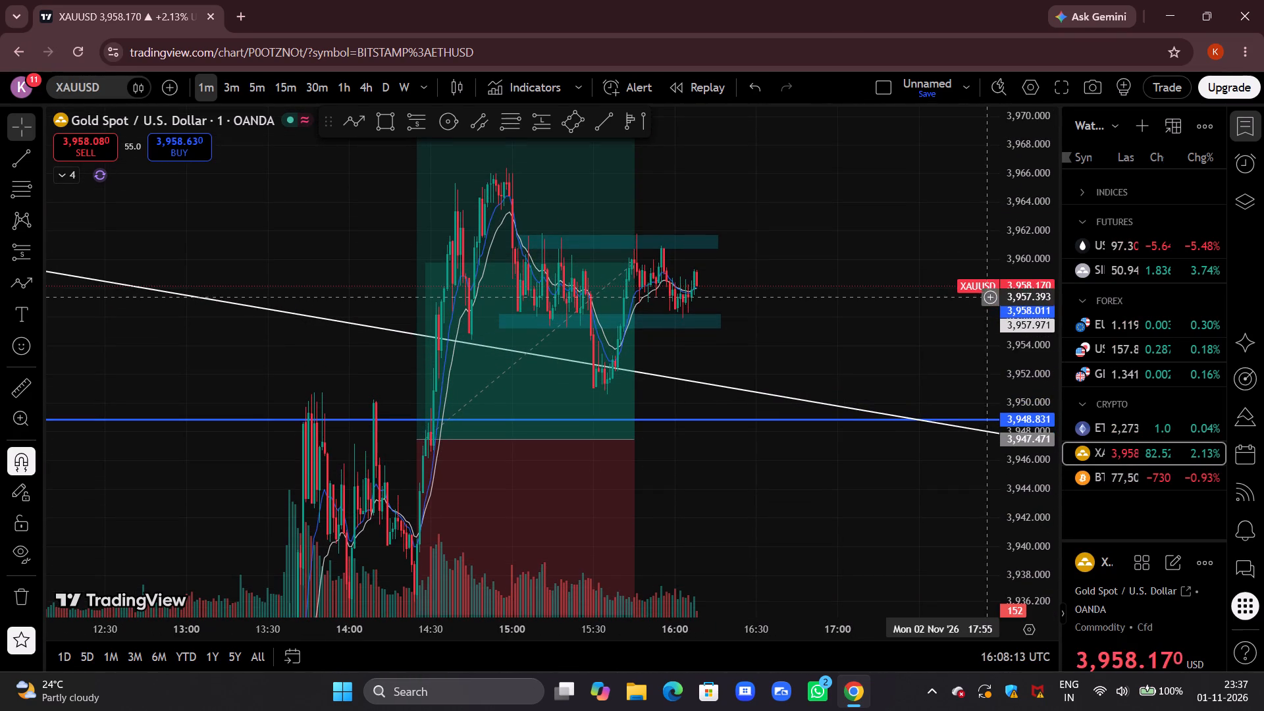
drag(887, 283, 794, 338)
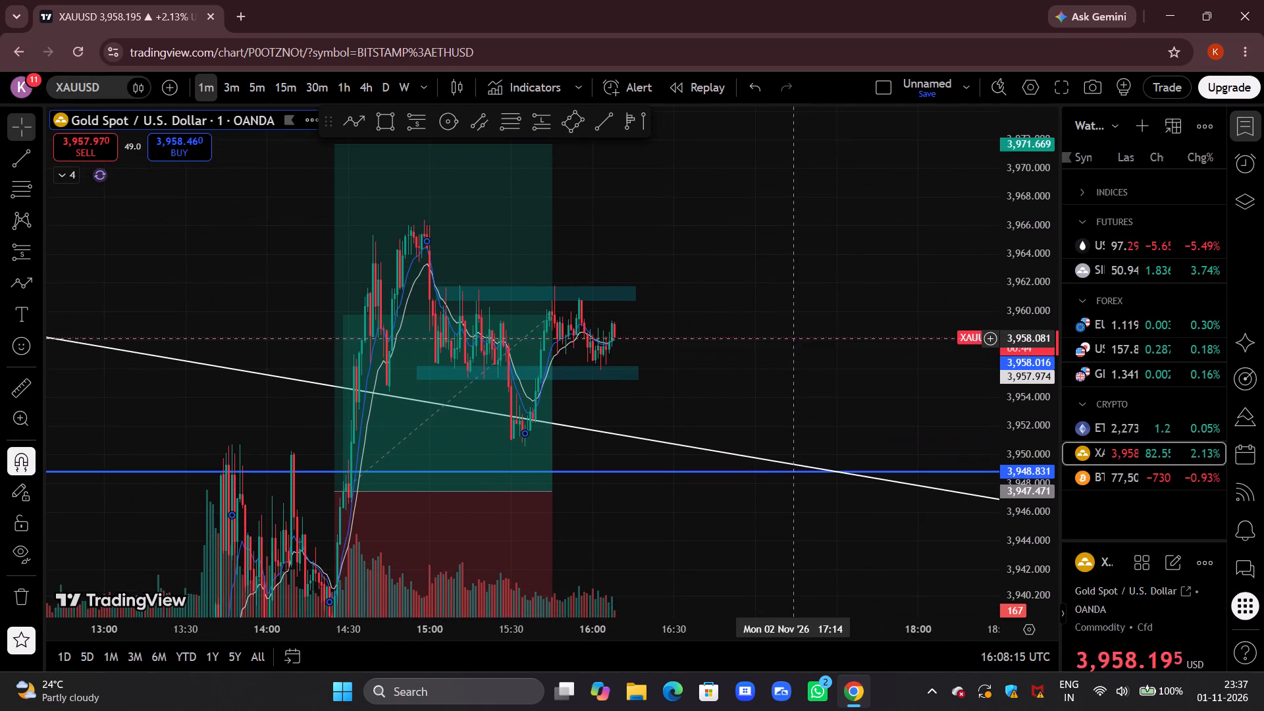
scroll(775, 352, up, 3)
drag(688, 370, 874, 361)
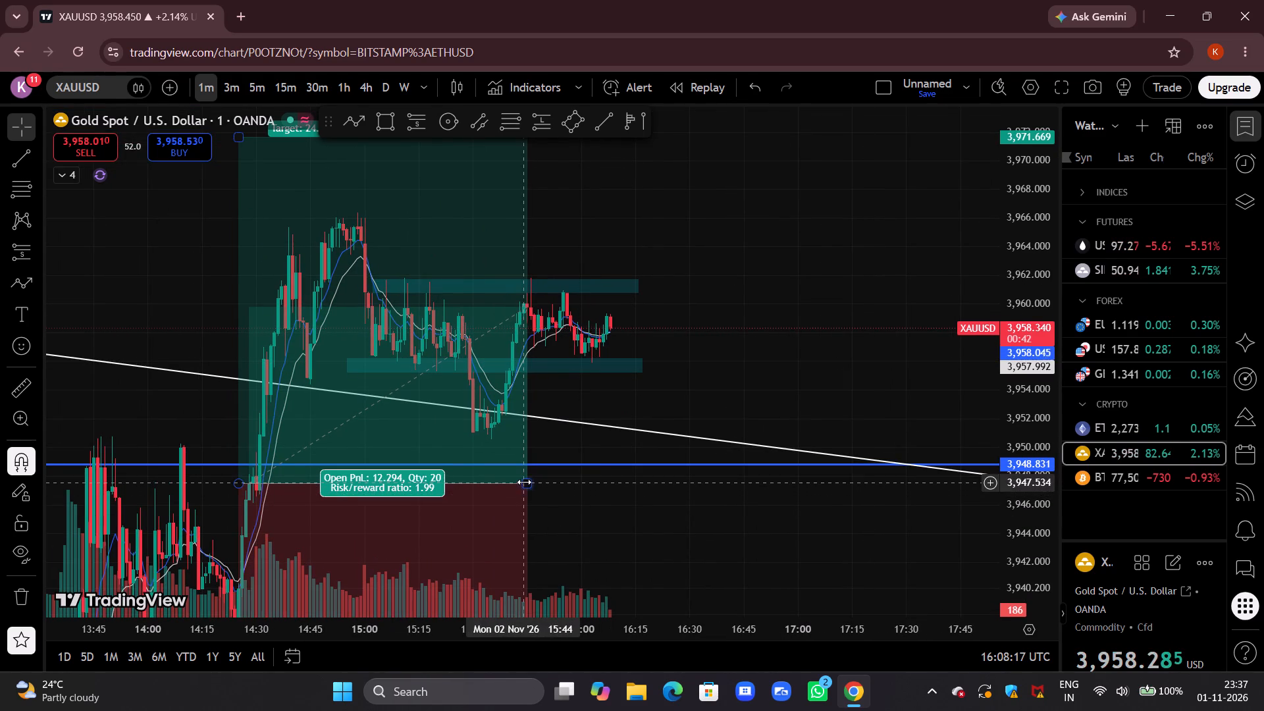
drag(525, 482, 805, 462)
click(863, 398)
Examine the latest gold candles close up, between the two teal zones and around the moving averages.
drag(869, 398, 841, 406)
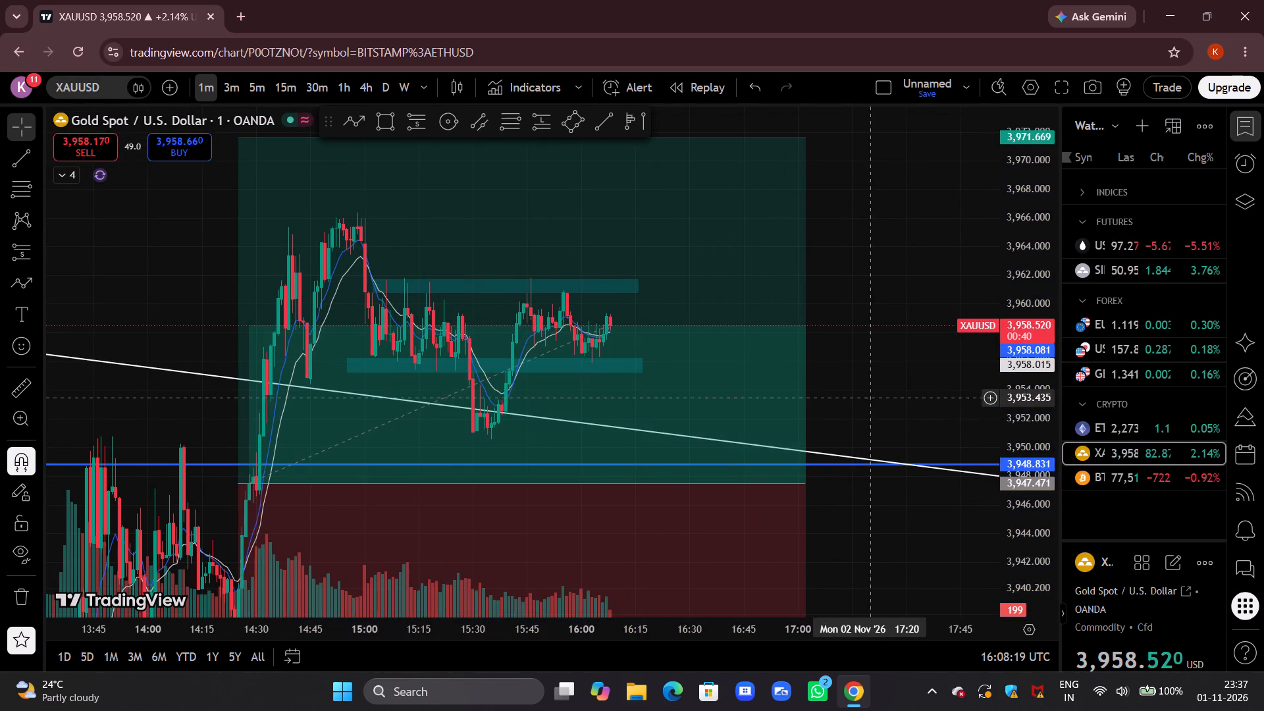
drag(841, 406, 836, 409)
drag(1041, 518, 1065, 206)
drag(887, 318, 868, 434)
scroll(867, 434, up, 4)
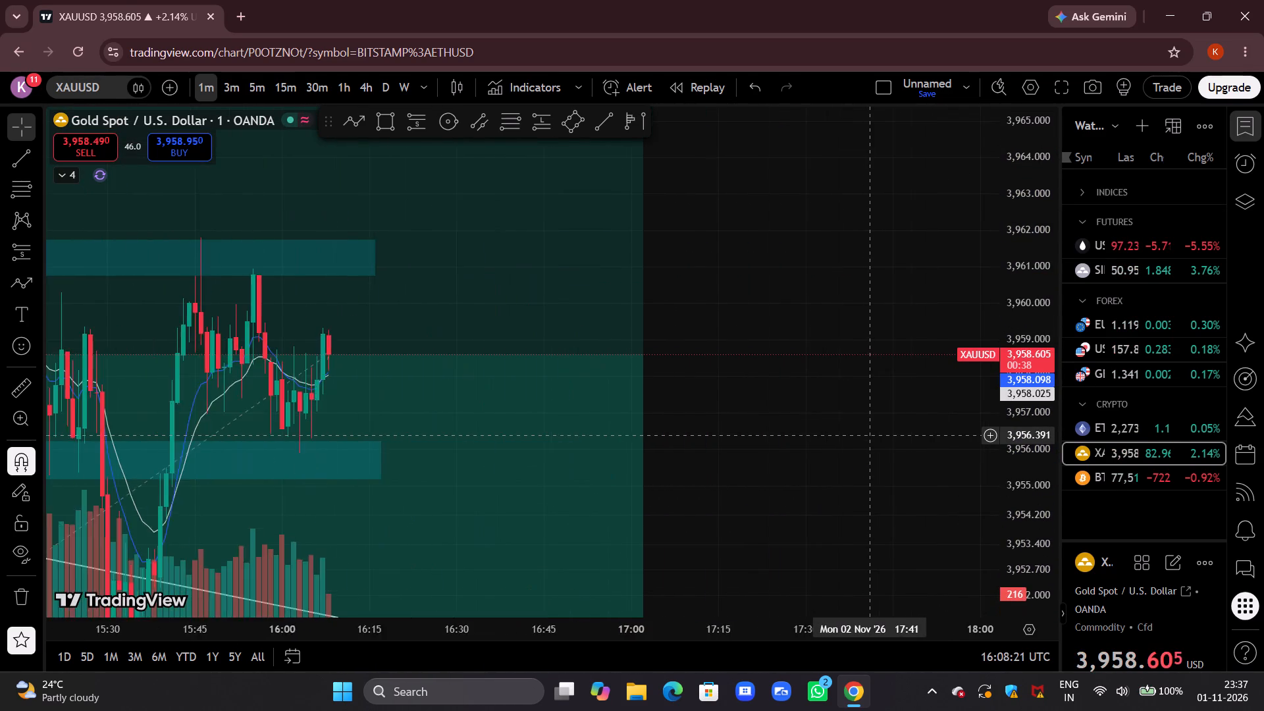
scroll(868, 434, up, 3)
drag(699, 444, 941, 398)
drag(838, 416, 951, 394)
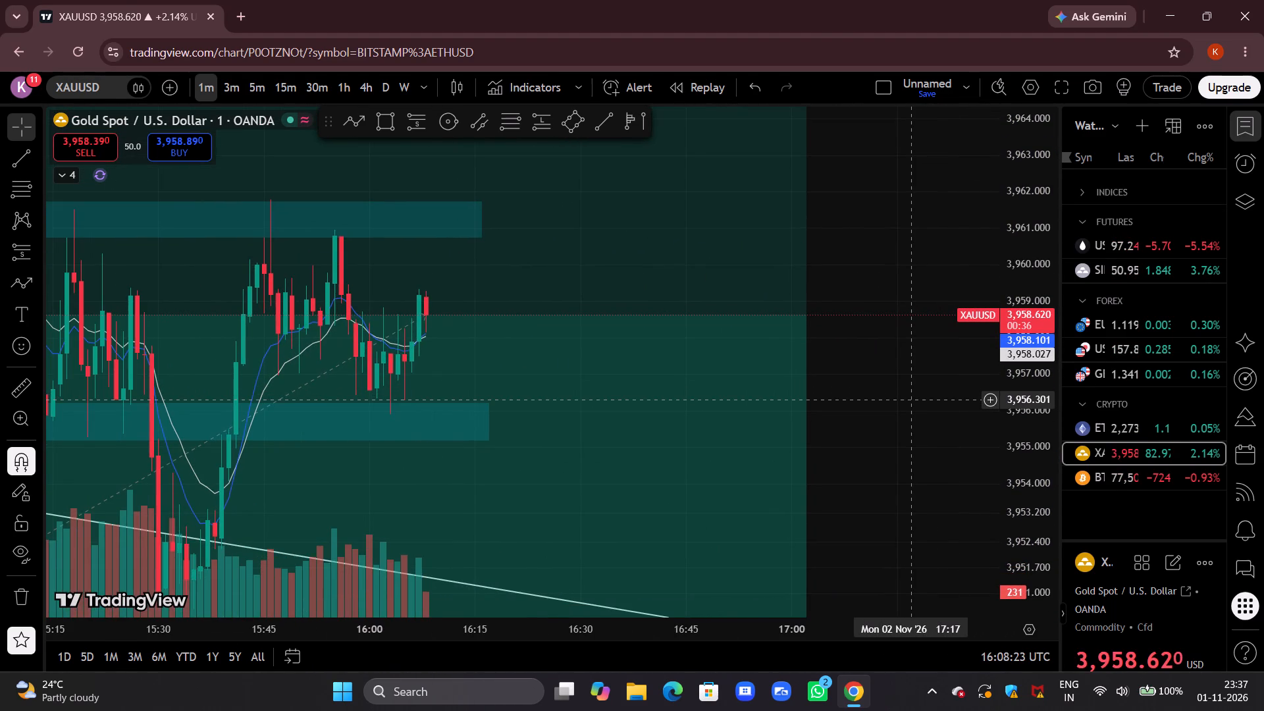
Examine the wider gold structure, including both teal zones, the descending trend line and the blue 3,948.831 level.
scroll(910, 400, down, 3)
drag(1025, 235, 1009, 280)
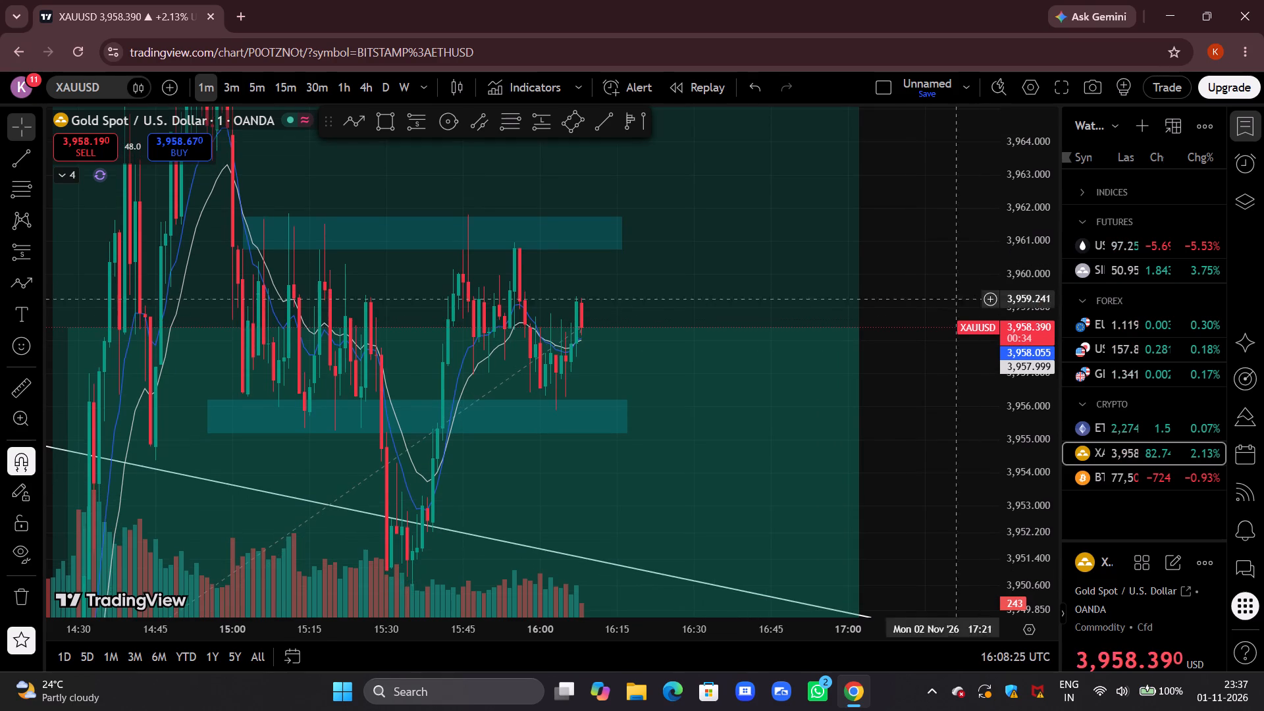
scroll(822, 353, down, 6)
scroll(951, 273, up, 5)
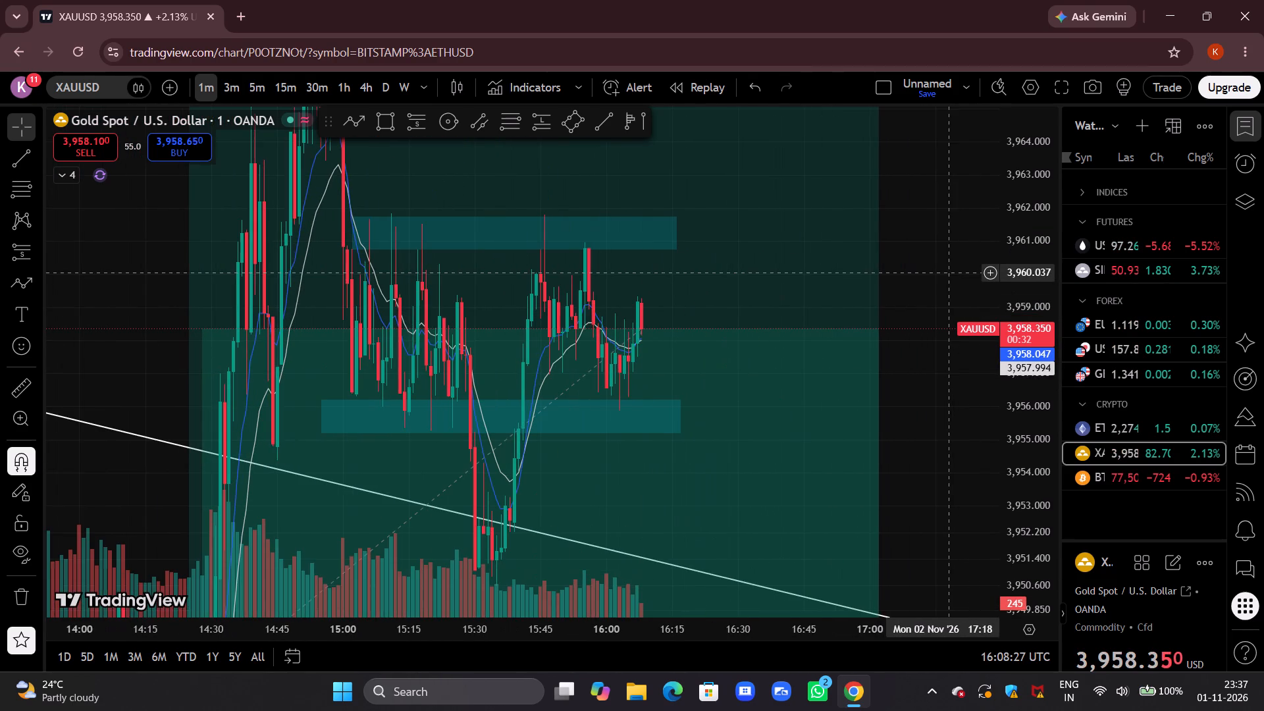
drag(1024, 196, 976, 312)
scroll(902, 328, up, 3)
drag(907, 319, 986, 302)
drag(943, 424, 1008, 427)
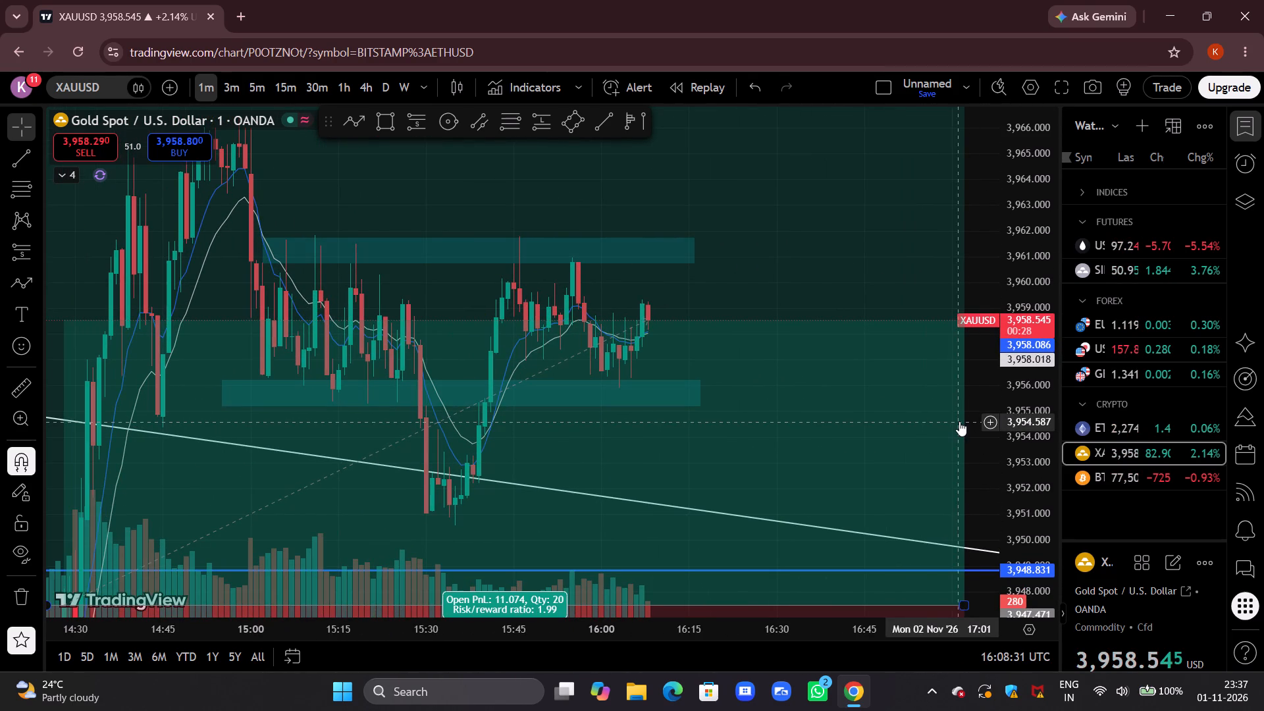
drag(1016, 206, 1002, 234)
drag(982, 250, 935, 260)
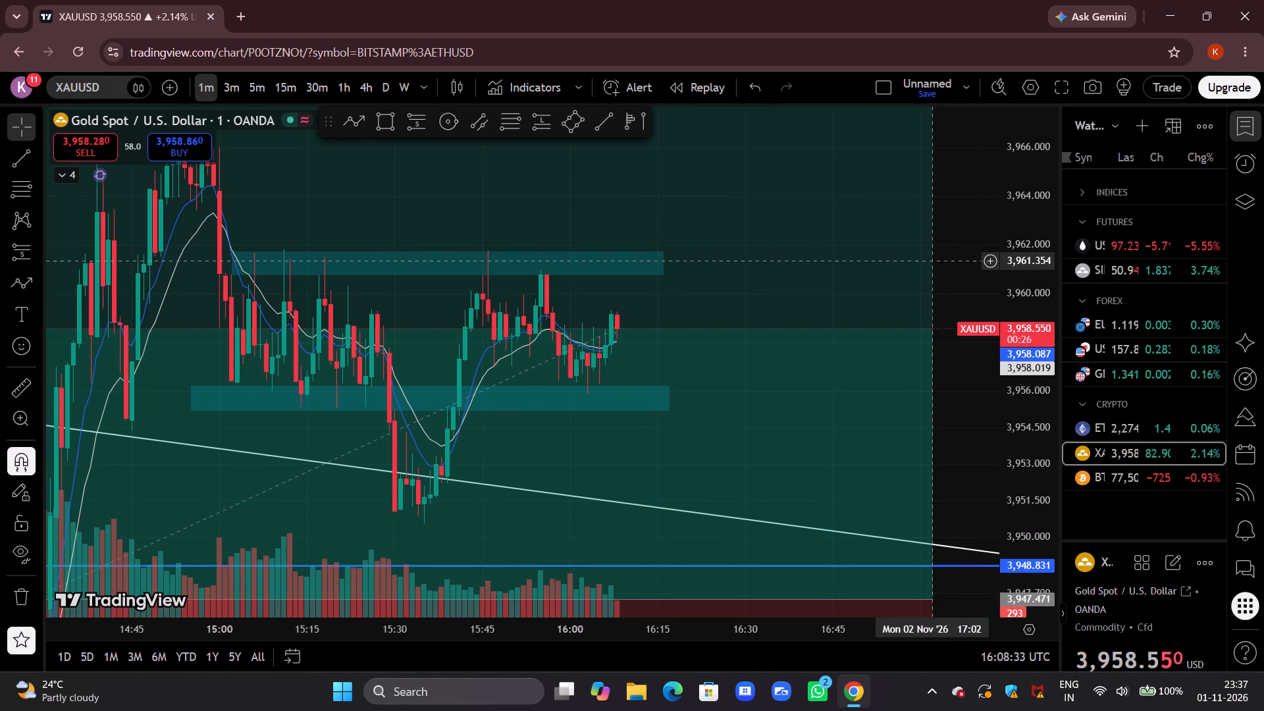
drag(935, 260, 919, 267)
drag(974, 468, 954, 434)
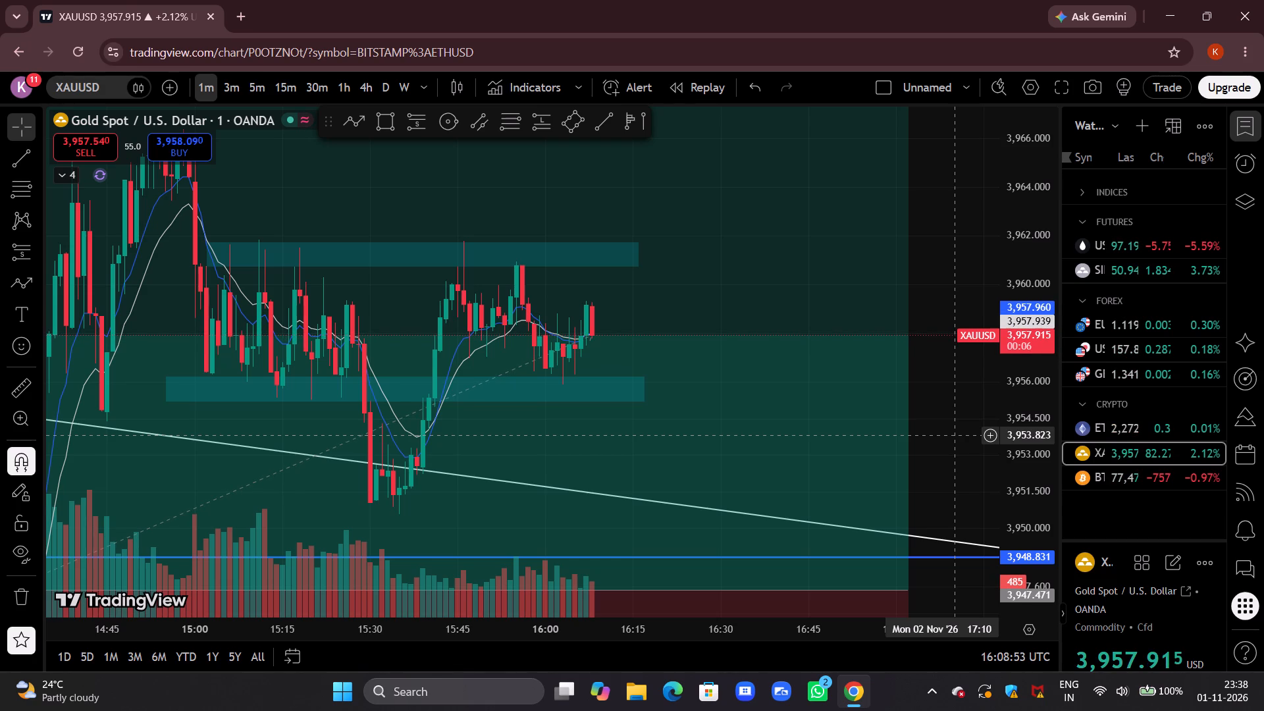
Switch to the Bitcoin chart and shorten the new short position box so it ends at 16:30.
click(1126, 481)
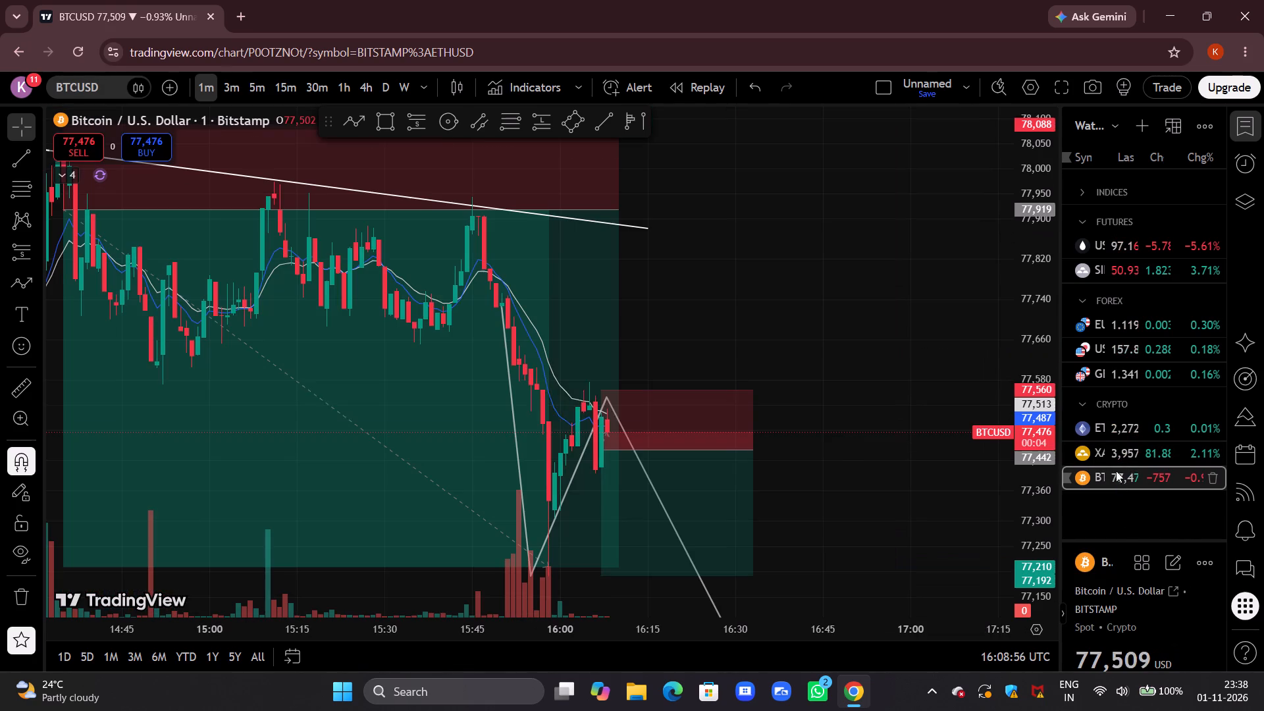
drag(961, 467, 870, 328)
scroll(874, 329, up, 5)
drag(744, 374, 932, 355)
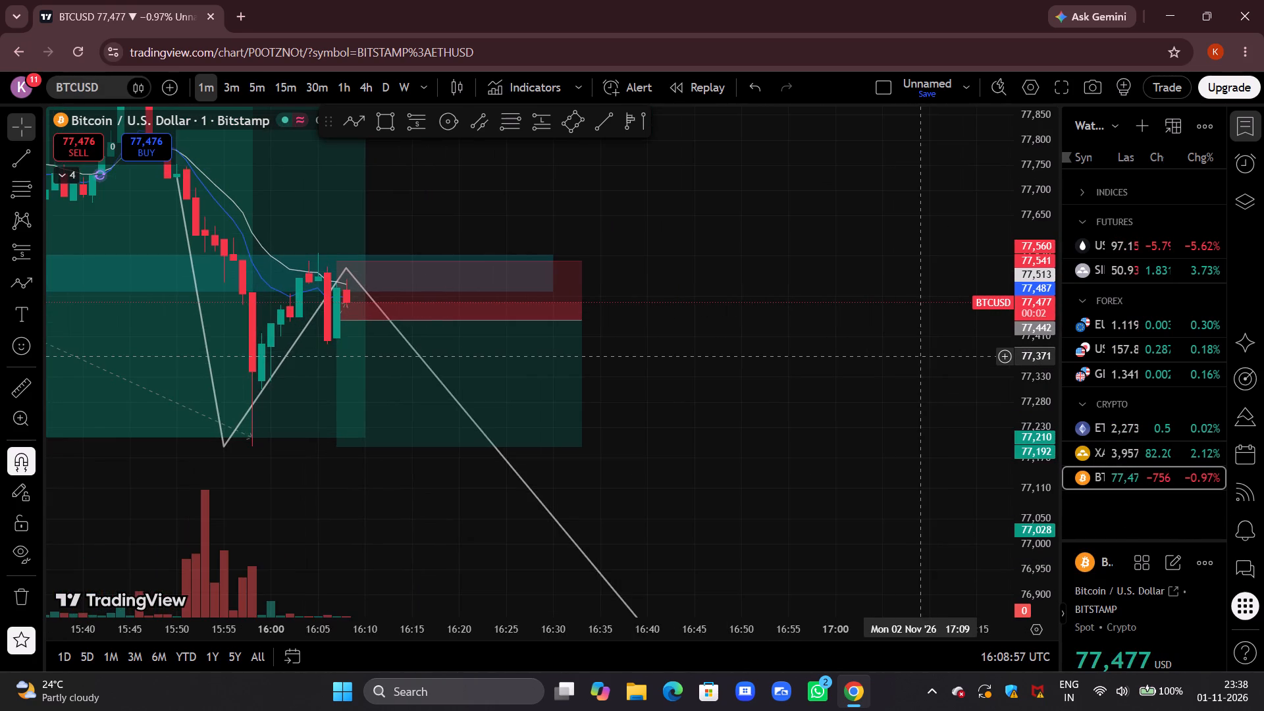
scroll(918, 356, down, 2)
drag(1043, 308, 1022, 347)
drag(889, 378, 899, 336)
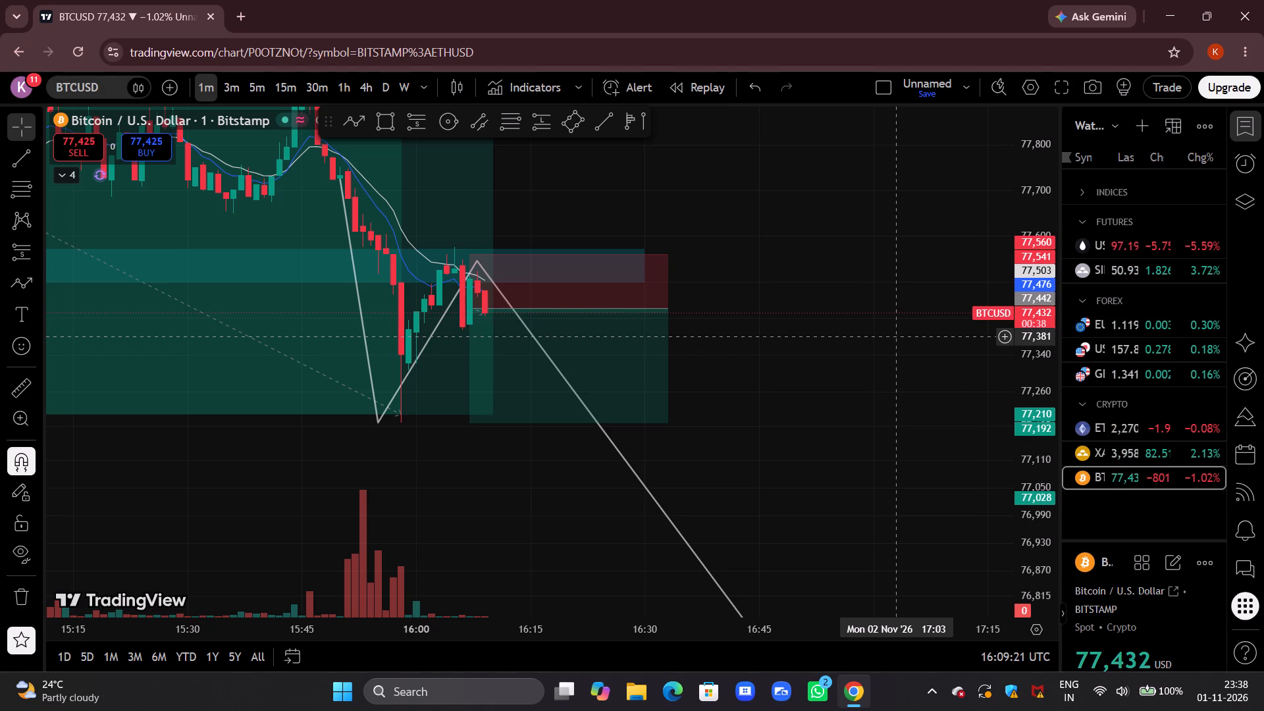
drag(978, 369, 888, 388)
drag(600, 322, 576, 322)
click(648, 323)
Examine the Bitcoin price against the new short position, the teal zone, the descending trend lines and the projected path.
drag(666, 323, 778, 308)
drag(1022, 184, 982, 269)
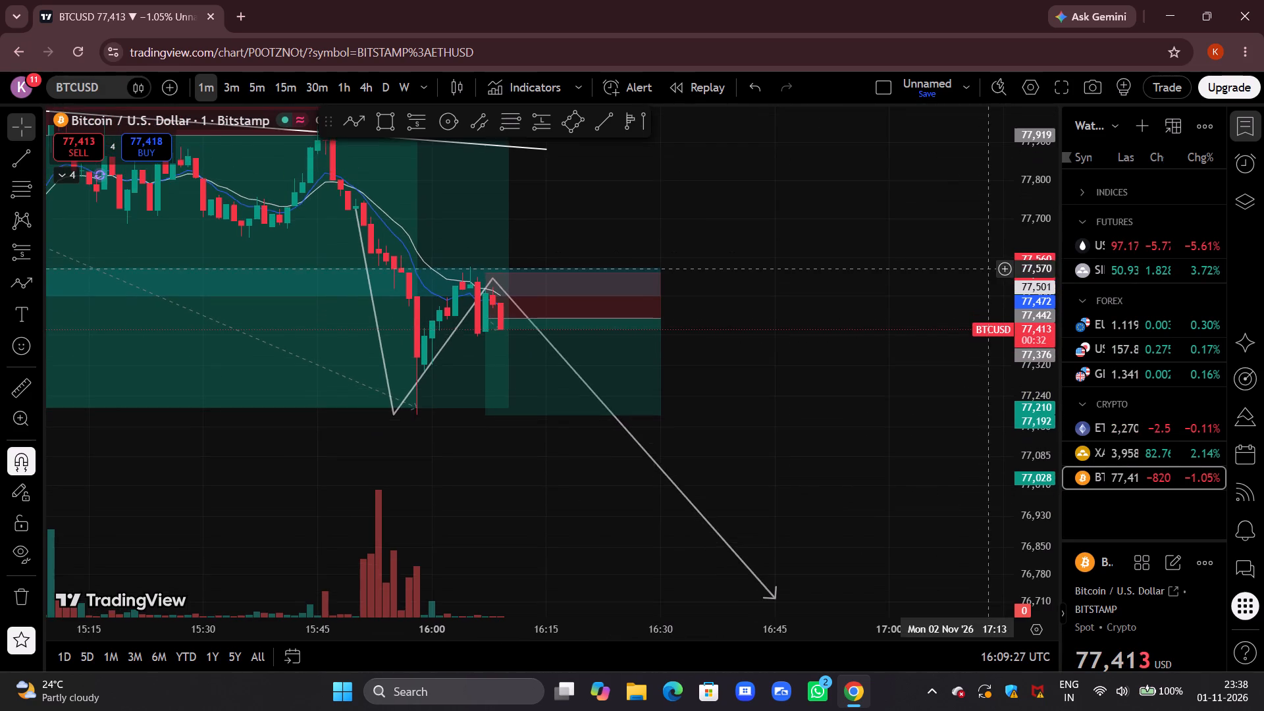
scroll(941, 283, down, 4)
drag(930, 325, 833, 434)
scroll(859, 417, up, 2)
drag(837, 415, 879, 381)
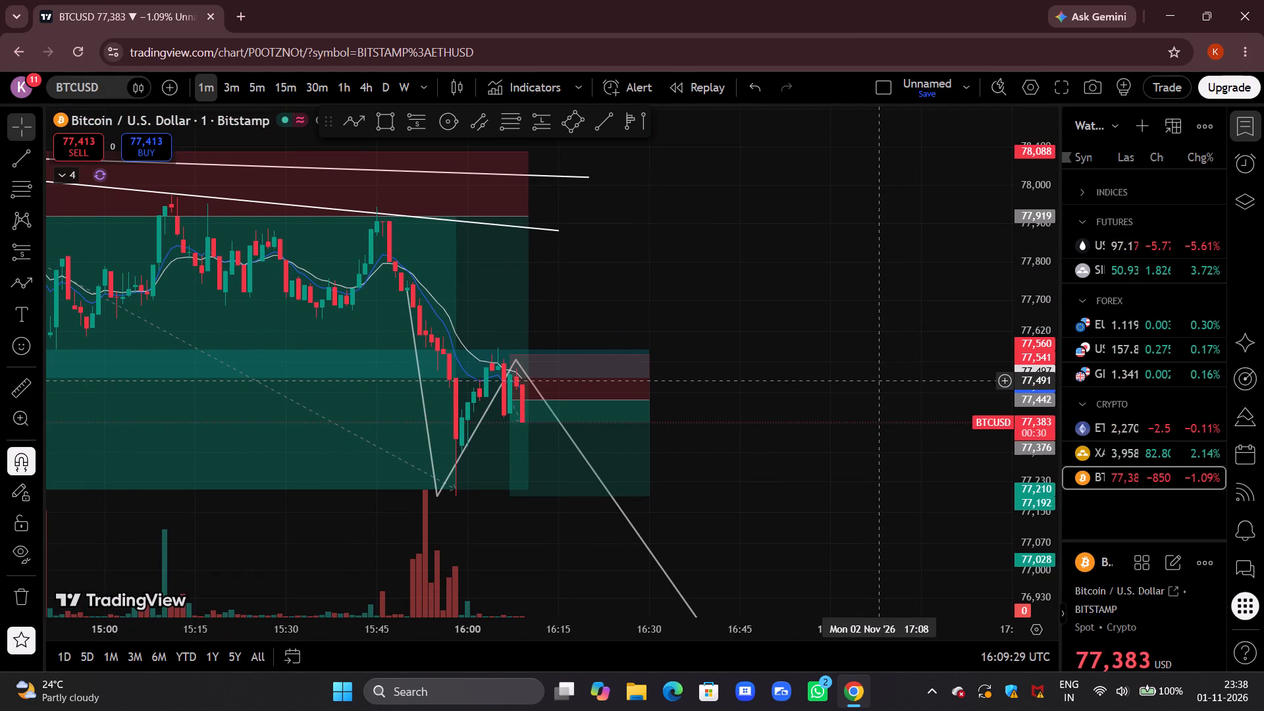
drag(828, 478, 867, 427)
scroll(868, 427, up, 3)
drag(735, 492, 874, 489)
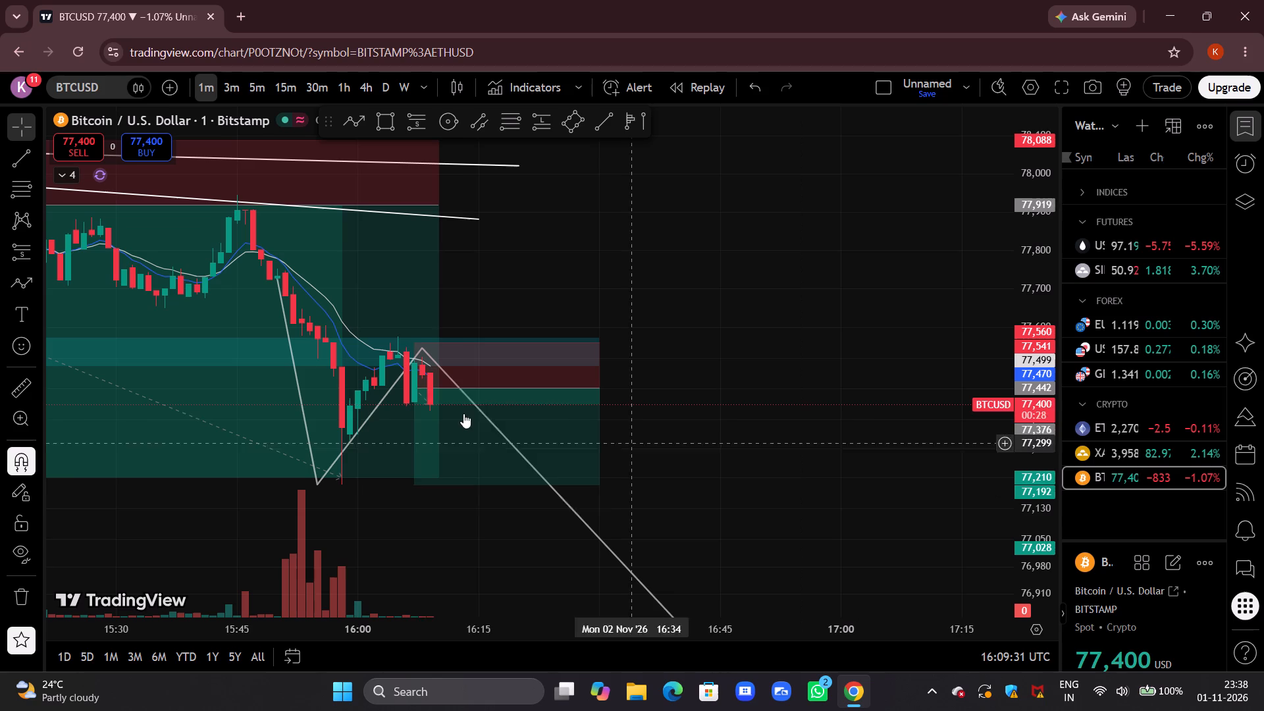
drag(820, 450, 849, 417)
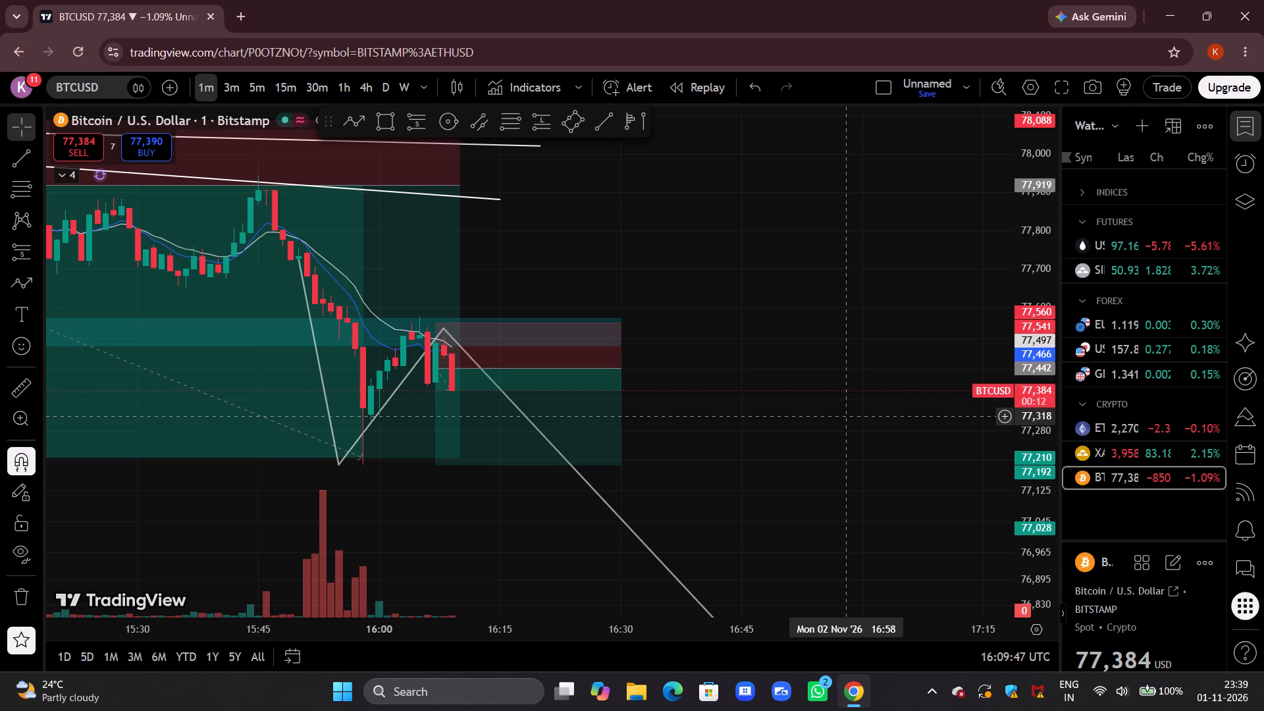
drag(889, 452, 763, 419)
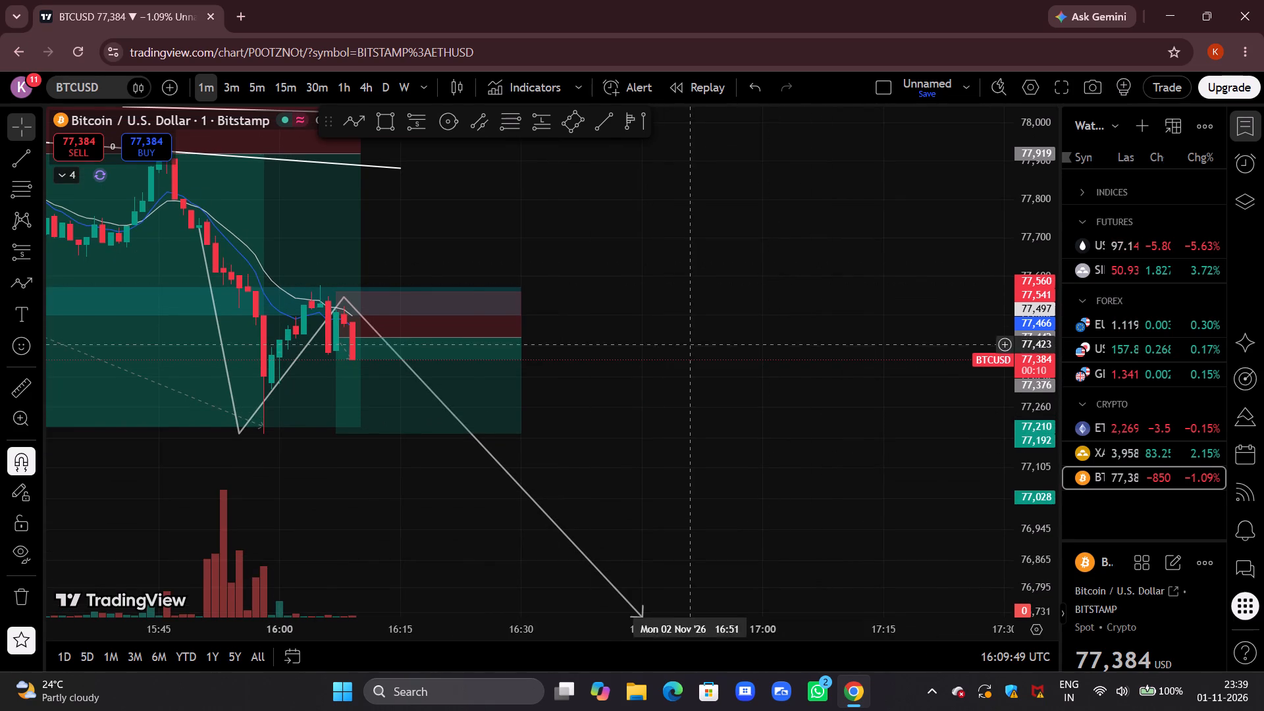
drag(697, 344, 822, 265)
drag(785, 299, 750, 363)
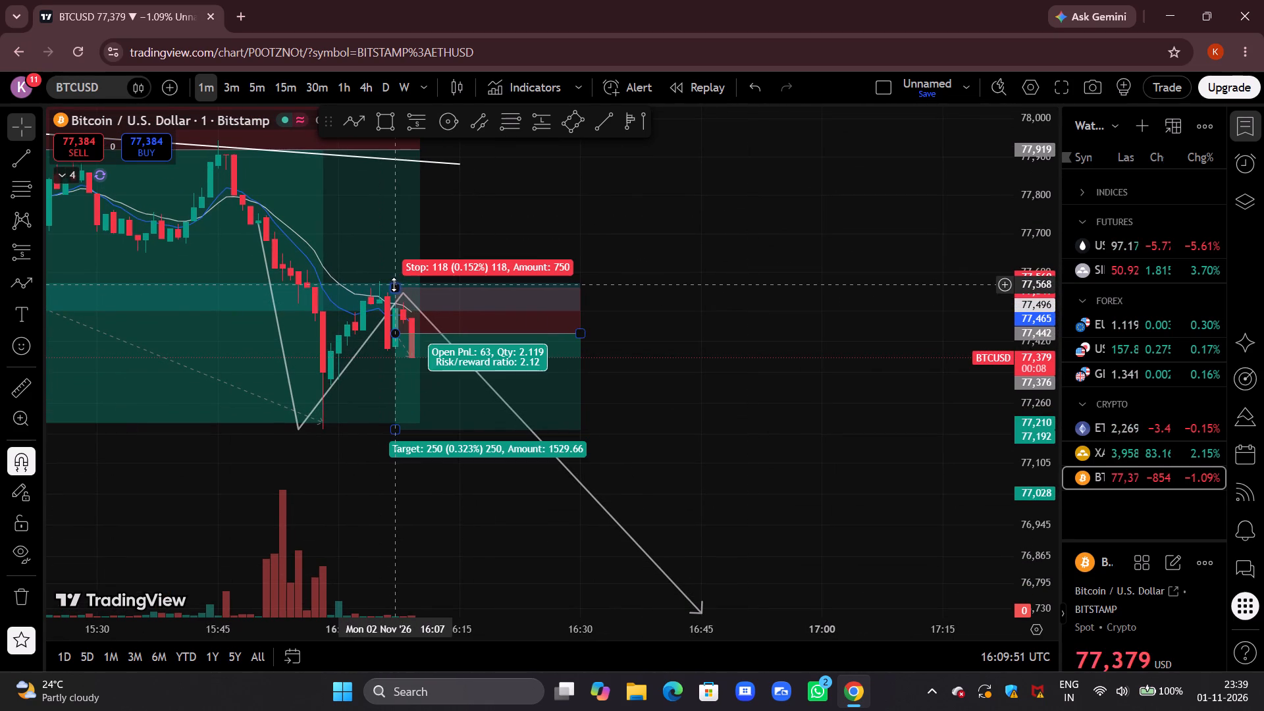
Switch to the gold chart and examine the latest candles against the two teal zones and the moving averages.
click(1128, 432)
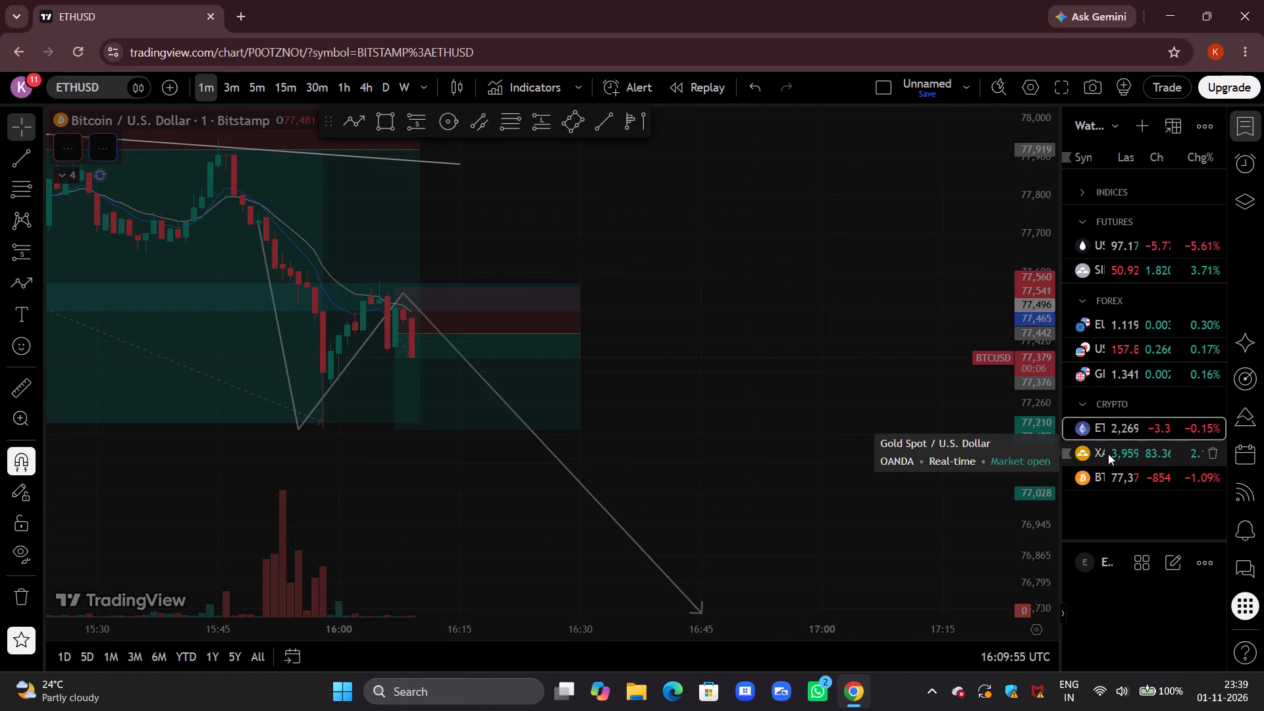
click(1108, 454)
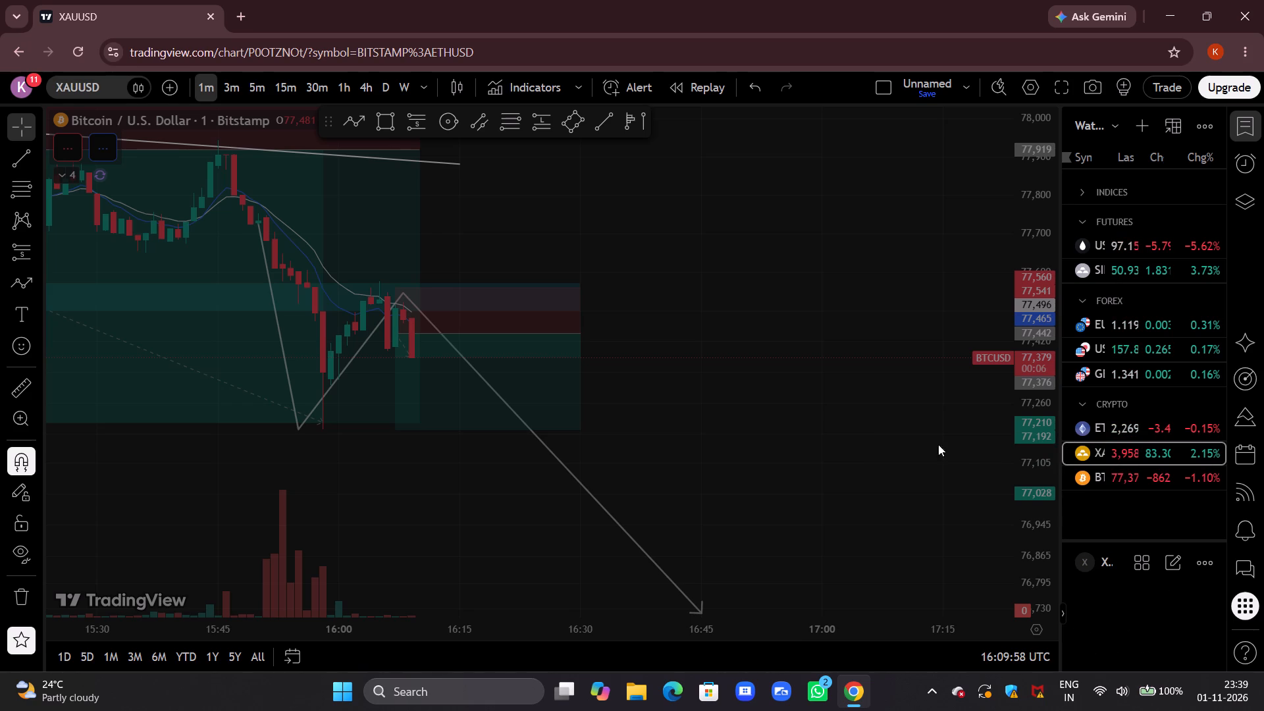
scroll(871, 409, down, 2)
drag(1036, 288, 1024, 311)
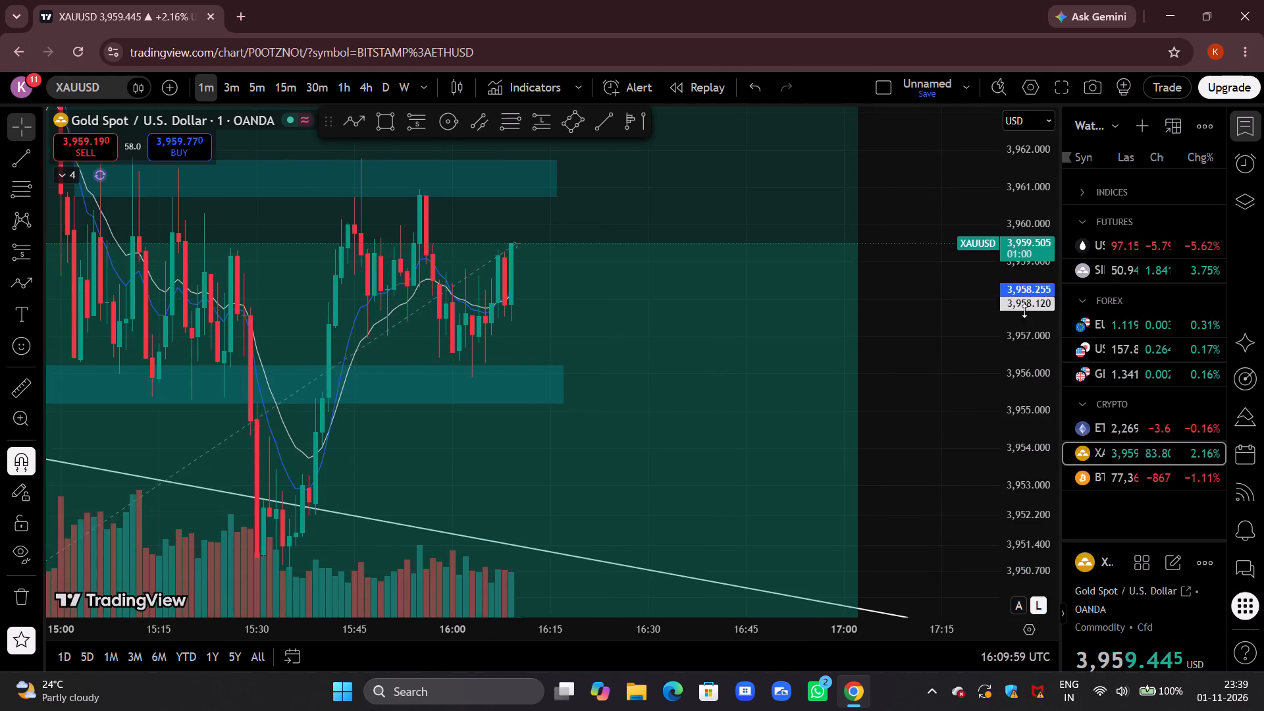
drag(1024, 311, 1000, 375)
drag(959, 394, 891, 450)
scroll(901, 434, down, 4)
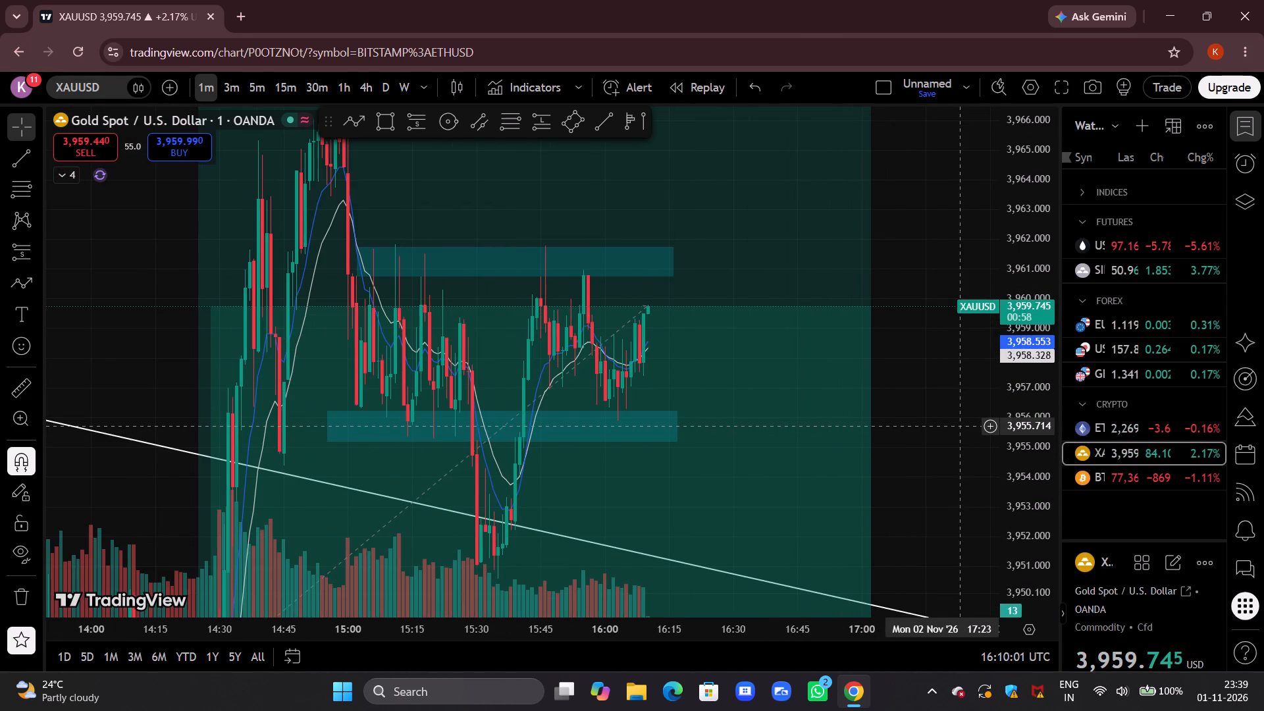
drag(958, 426, 869, 372)
drag(1030, 344, 1008, 407)
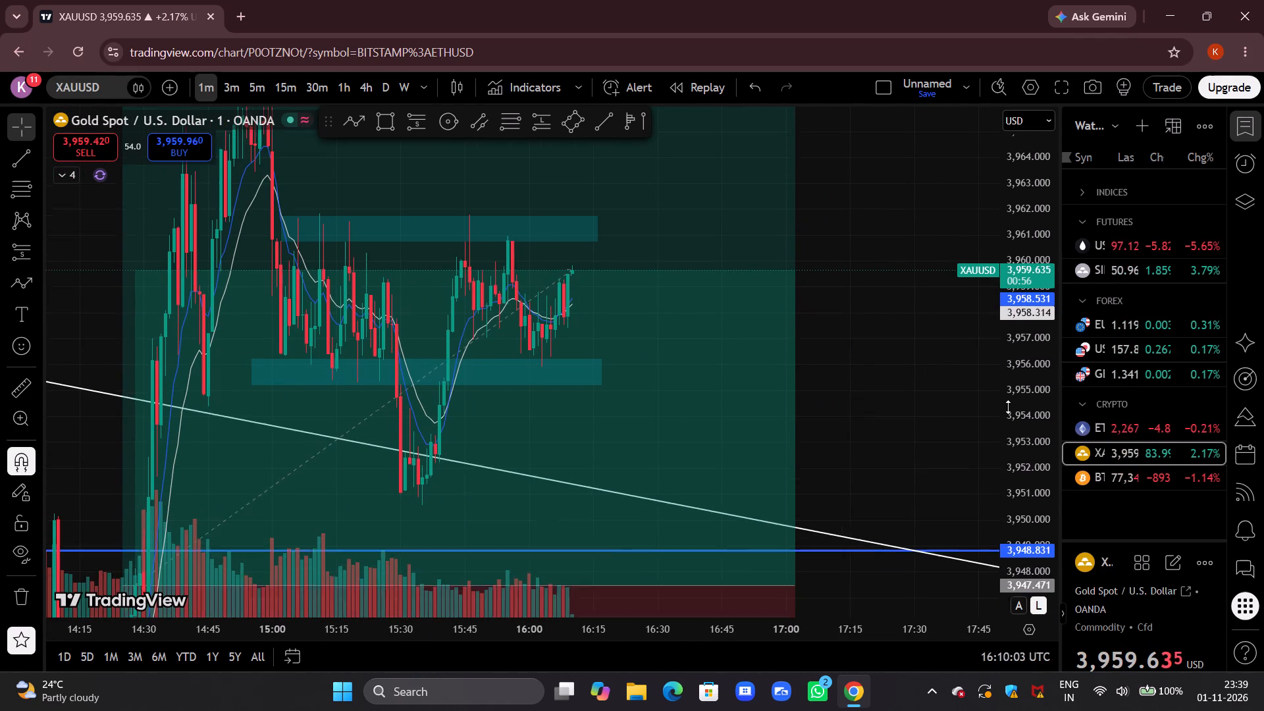
drag(1008, 407, 1007, 408)
drag(963, 419, 907, 495)
drag(901, 485, 976, 452)
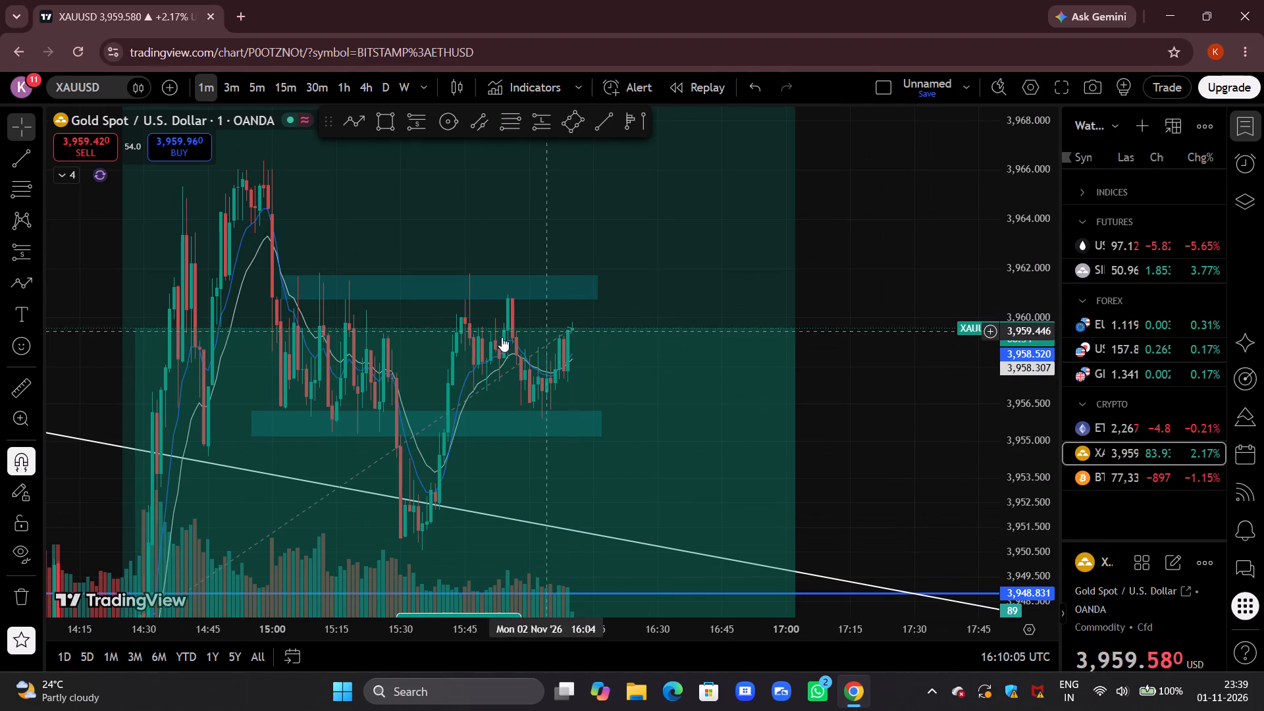
drag(862, 427, 976, 369)
scroll(881, 379, up, 3)
drag(1026, 269, 1001, 341)
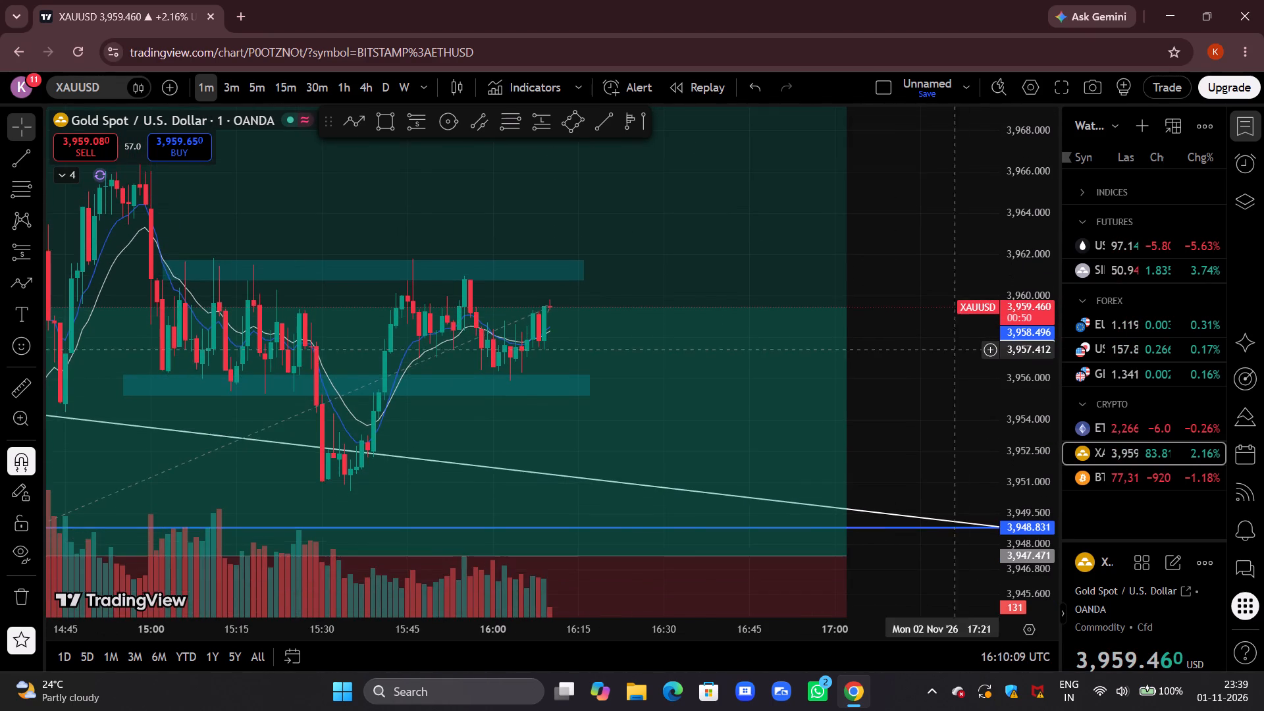
Examine the wider gold structure, including the full long position box, the descending trend line and the blue 3,948.831 and 3,918.013 levels.
scroll(957, 349, down, 4)
drag(934, 415, 872, 360)
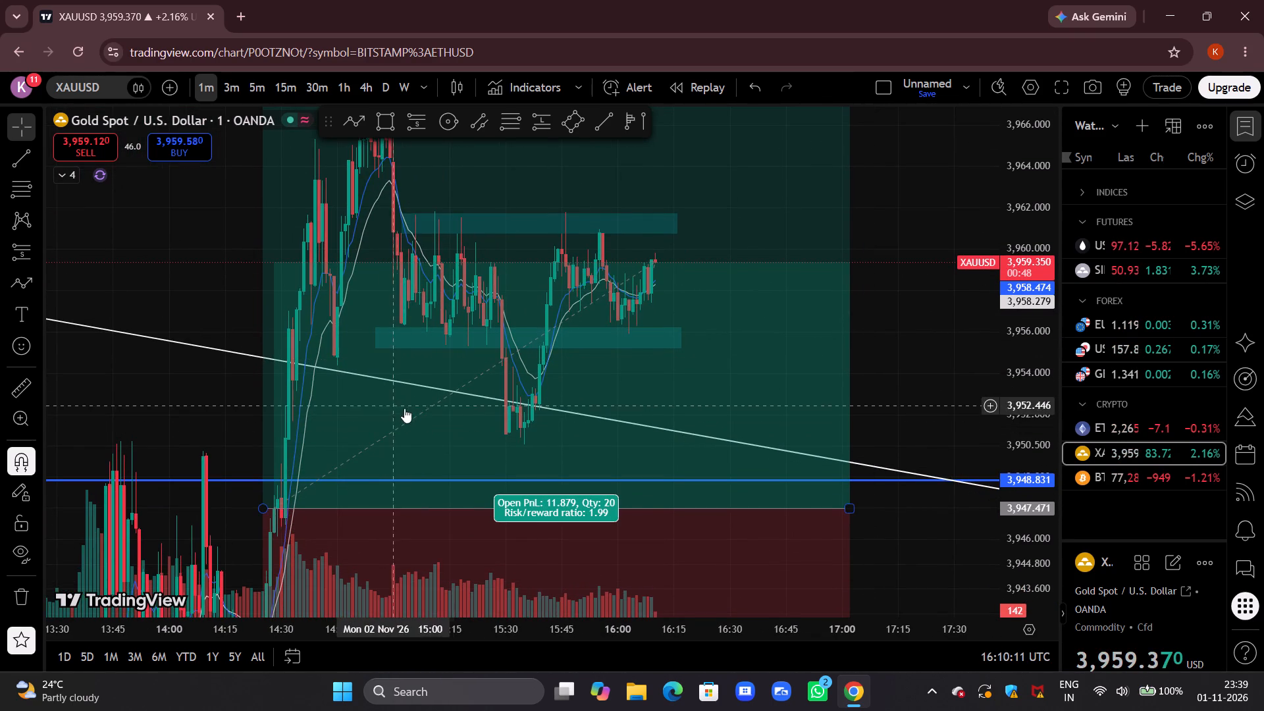
drag(1026, 299, 983, 567)
drag(972, 562, 985, 442)
scroll(989, 440, up, 1)
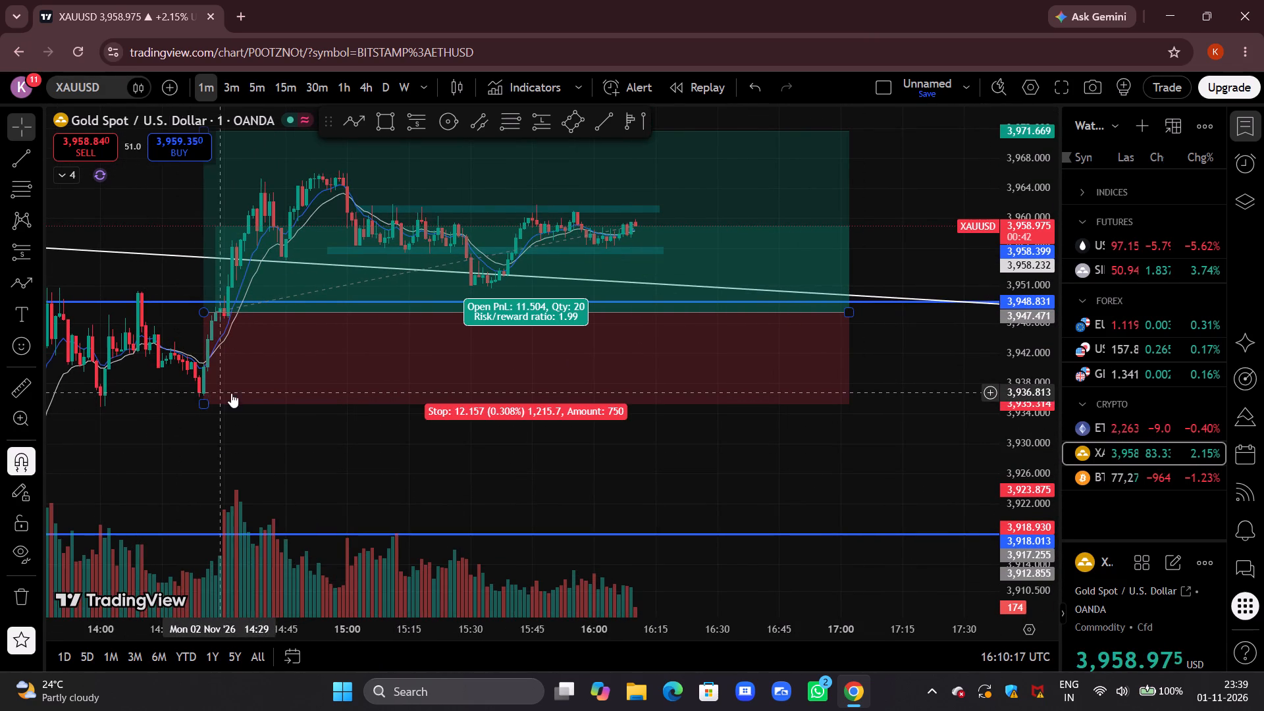
drag(469, 452, 415, 452)
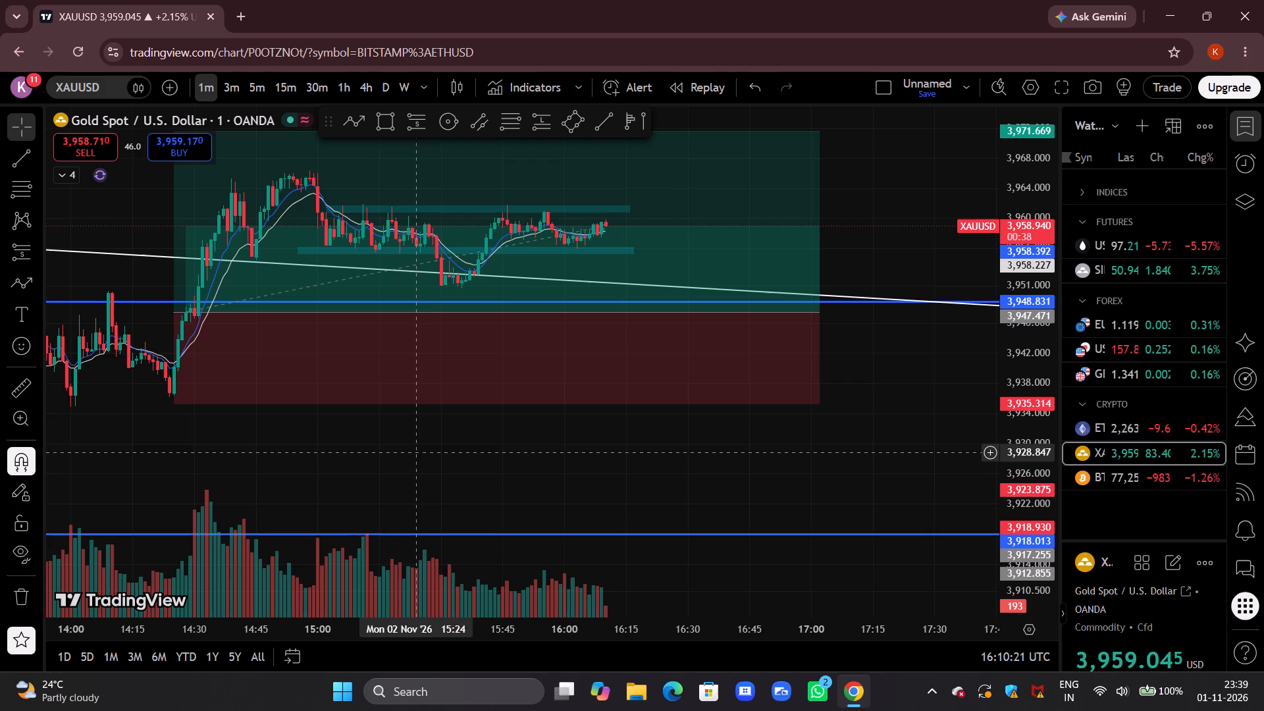
drag(635, 453, 579, 494)
drag(1007, 528, 1059, 311)
drag(893, 165, 871, 513)
scroll(871, 513, up, 2)
drag(846, 436, 866, 365)
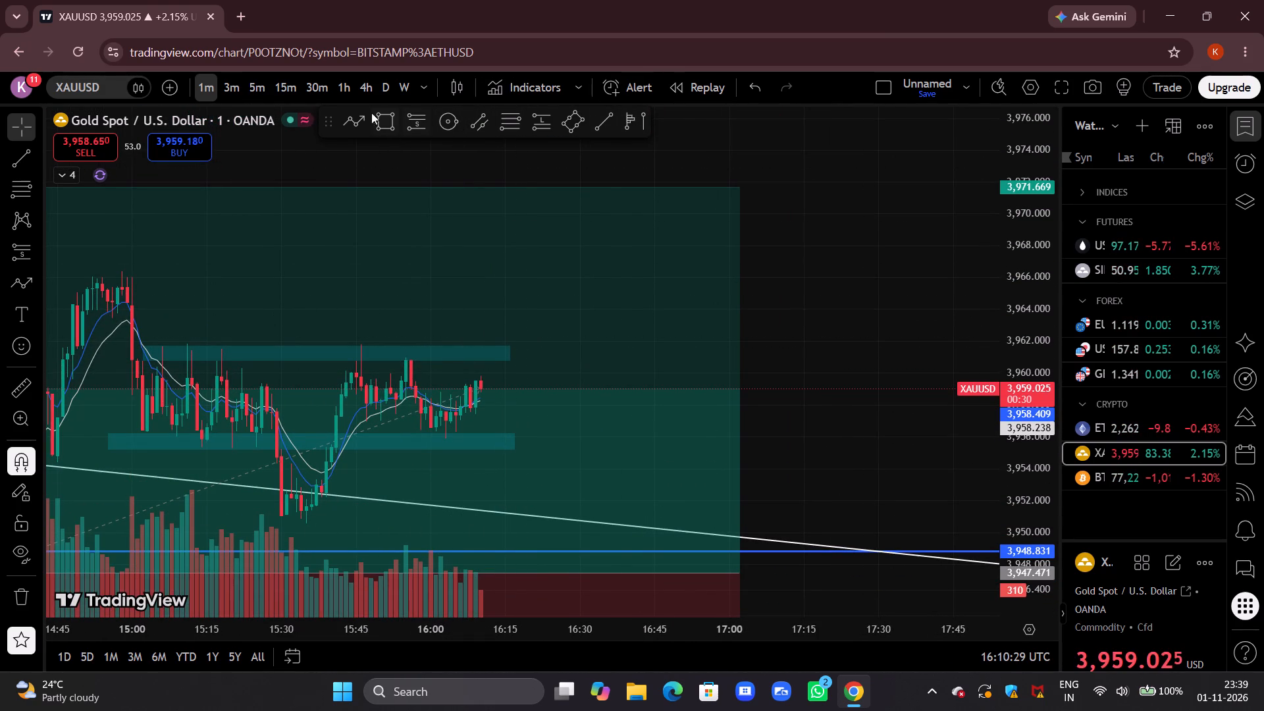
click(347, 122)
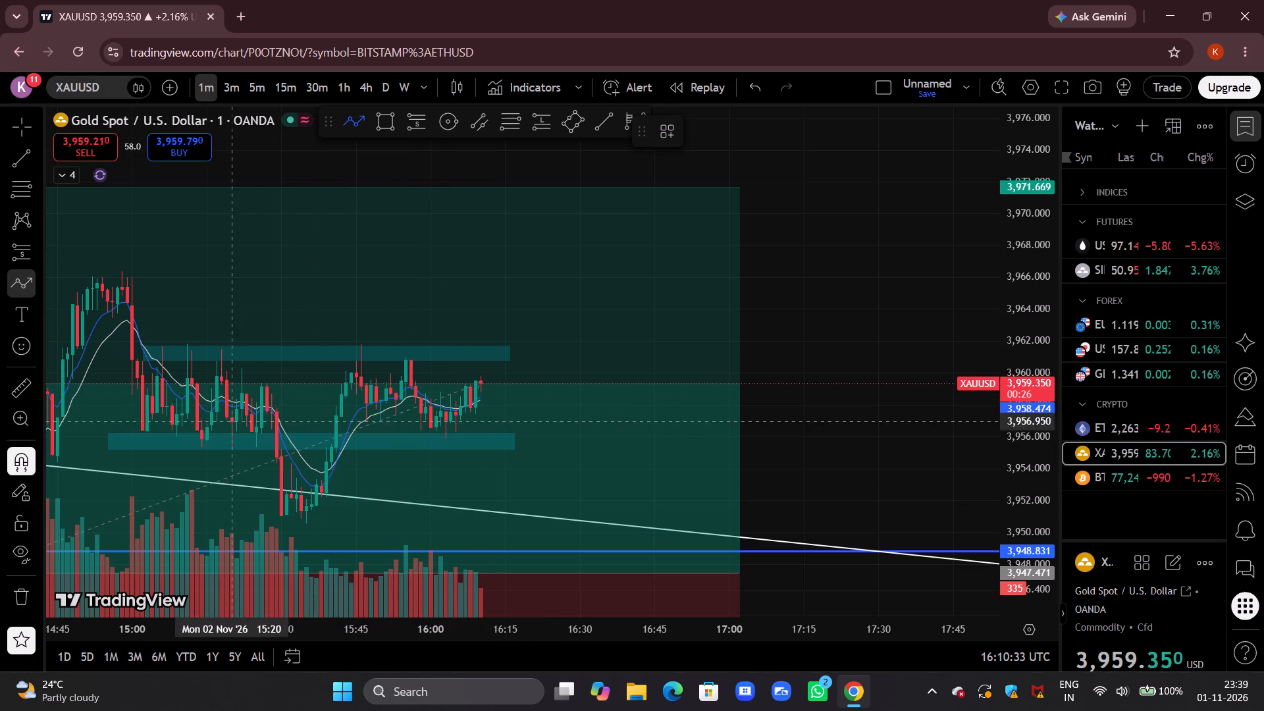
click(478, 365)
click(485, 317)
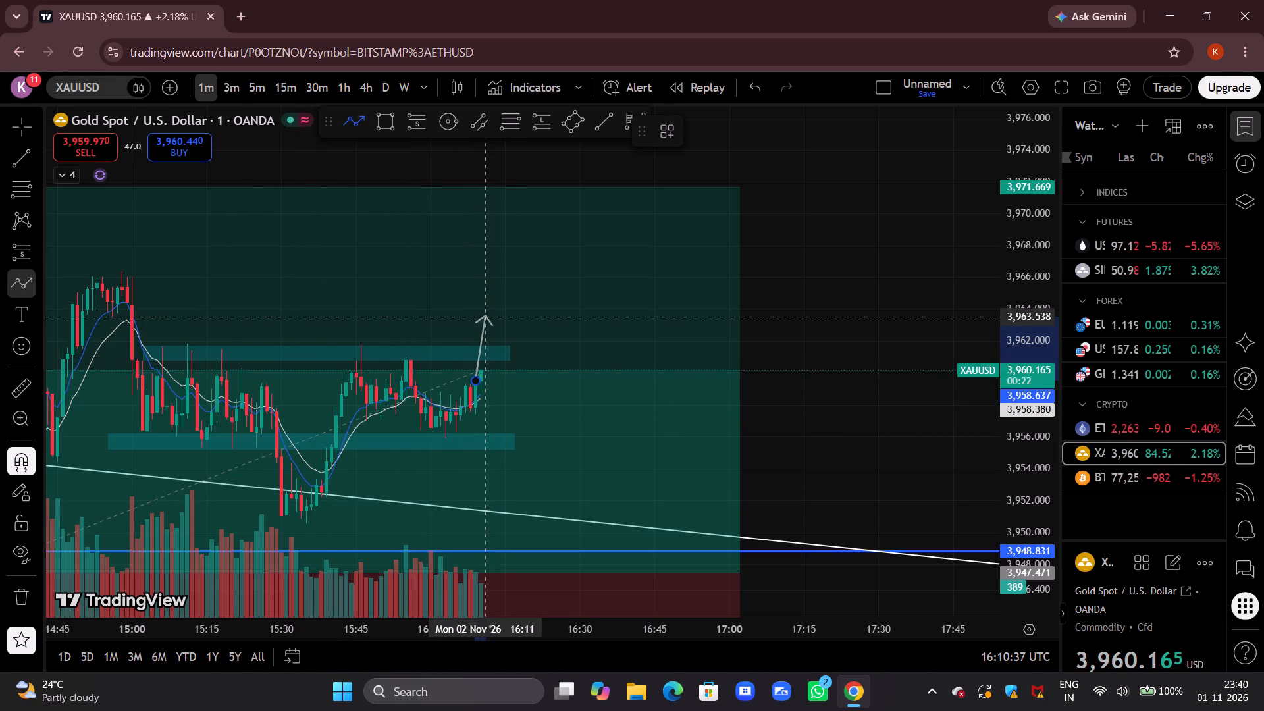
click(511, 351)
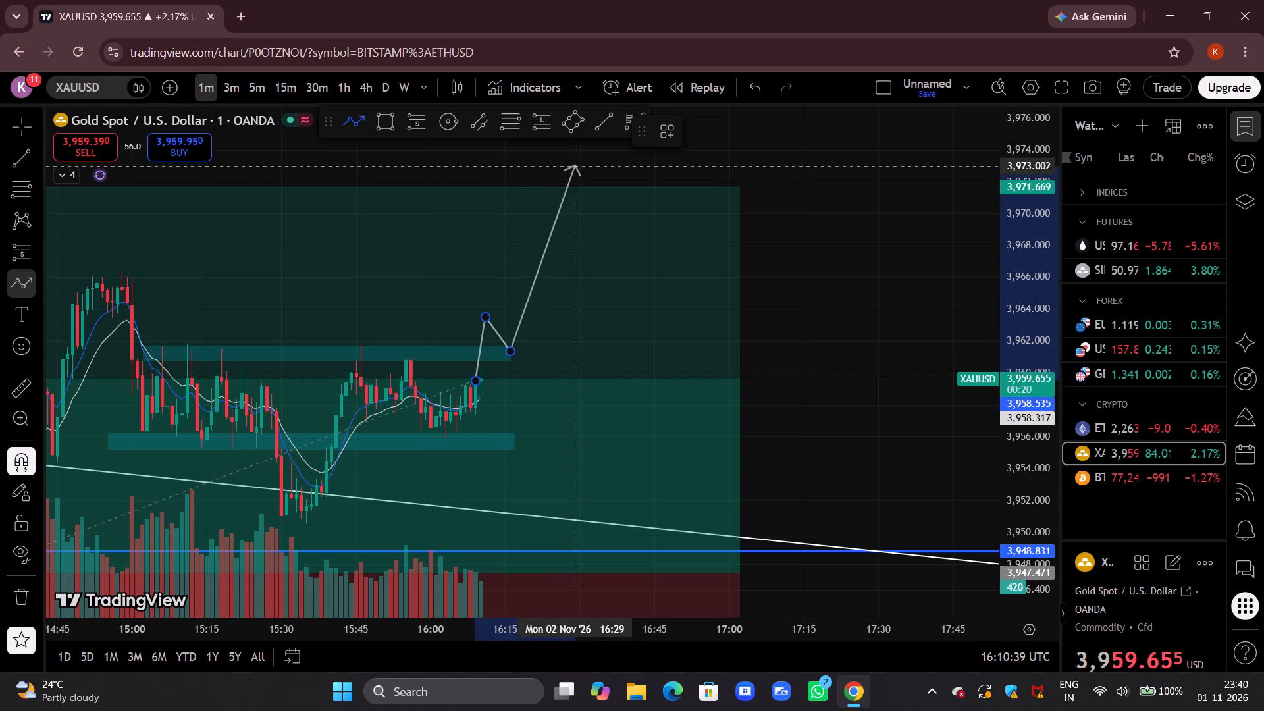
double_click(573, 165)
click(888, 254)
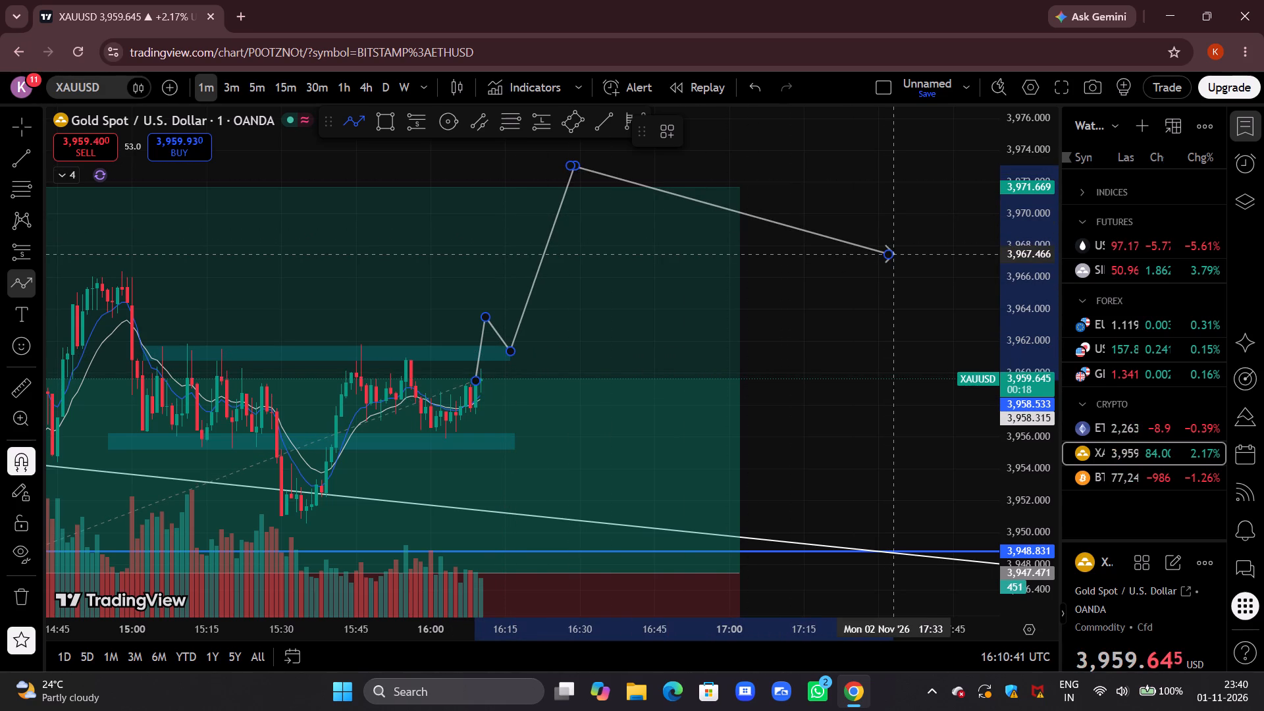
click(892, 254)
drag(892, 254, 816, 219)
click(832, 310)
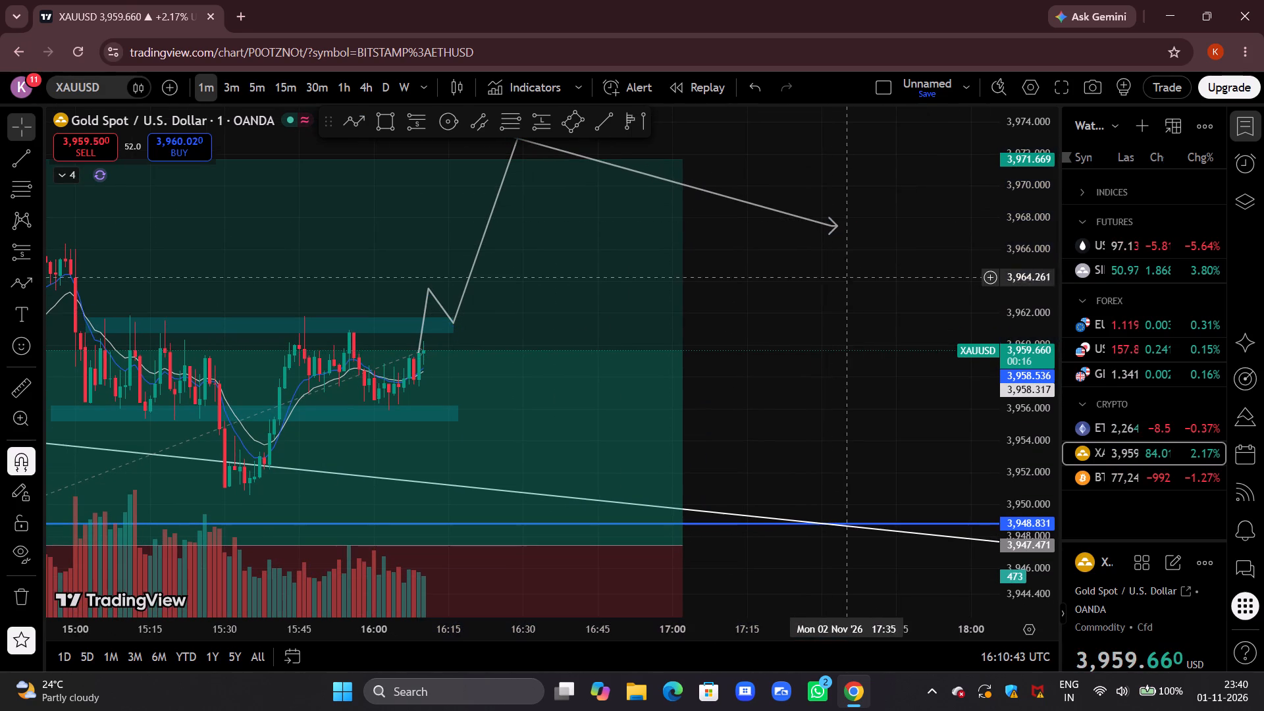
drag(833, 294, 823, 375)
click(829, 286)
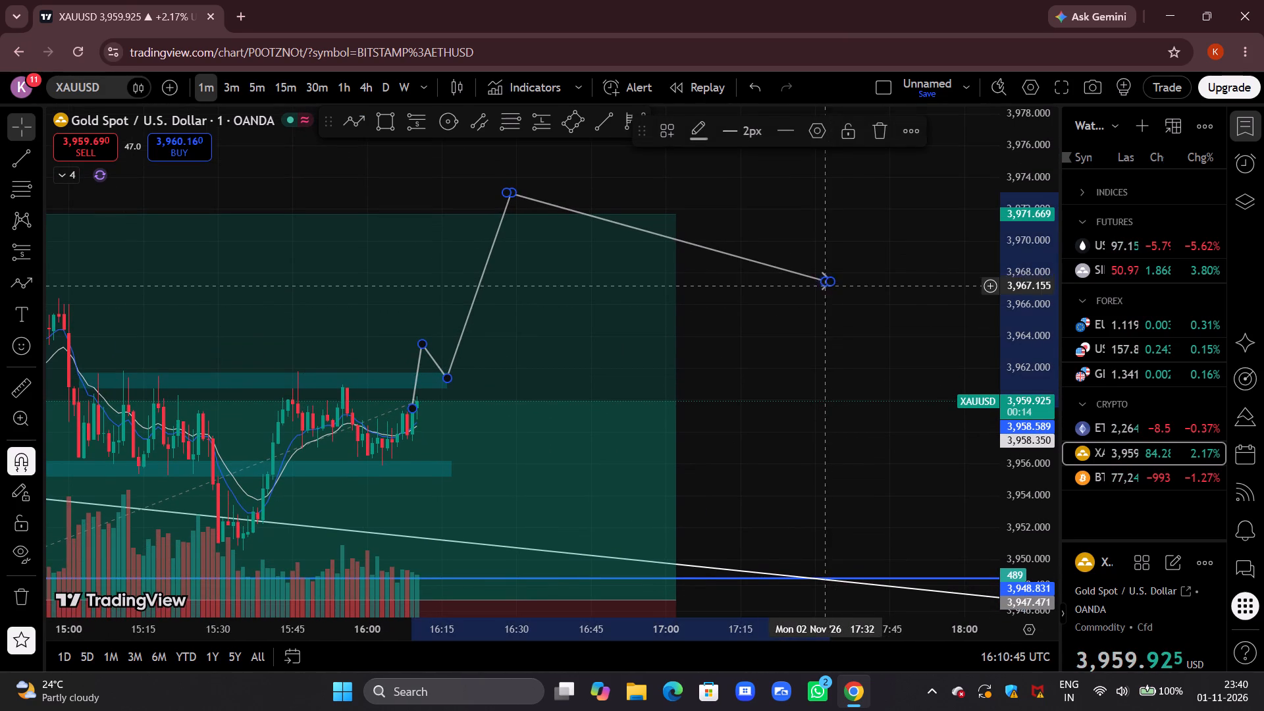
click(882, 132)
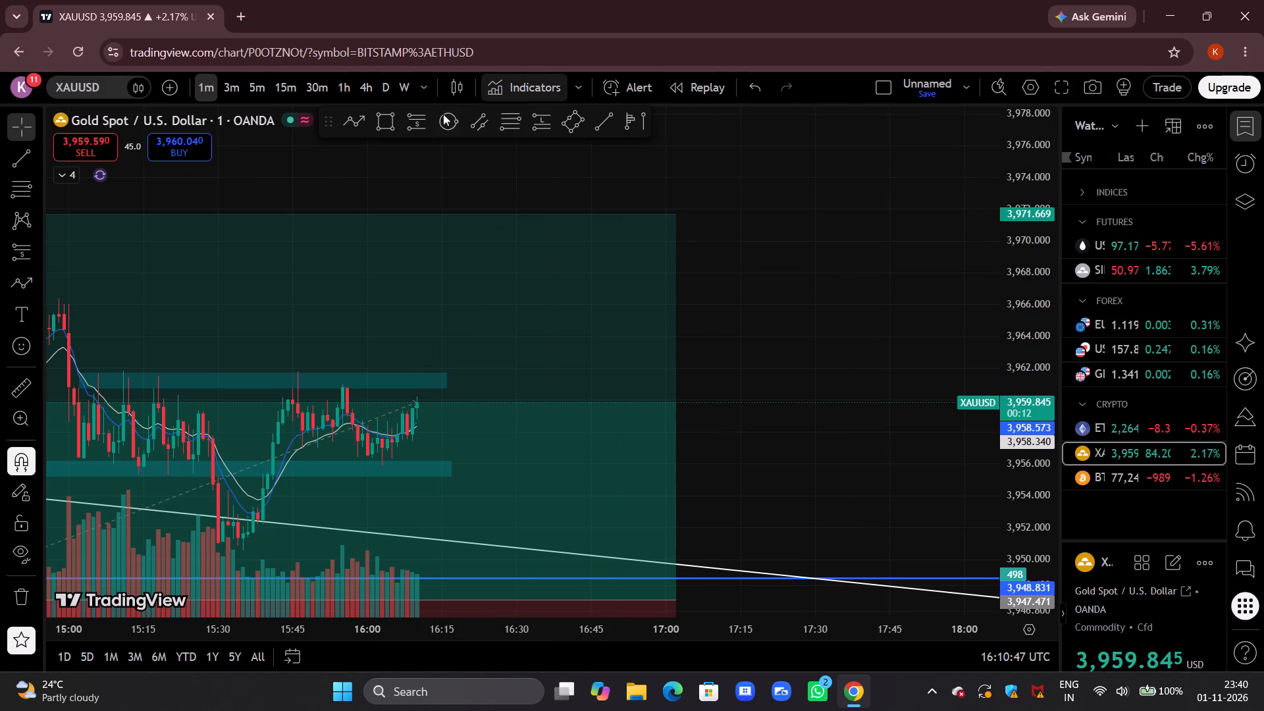
Draw a gold path from the recent swing high through about 3,956, 3,963.8 and 3,961.5, ending near 3,973.5 at 16:26.
click(355, 117)
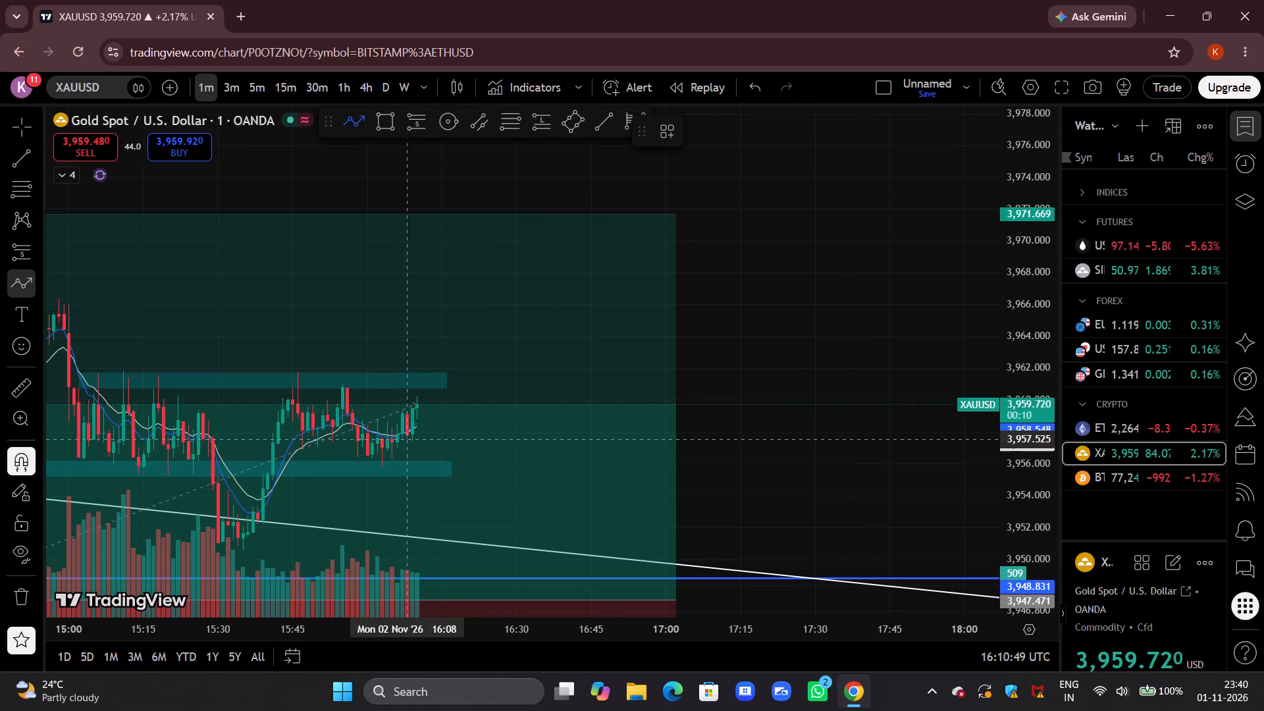
click(346, 387)
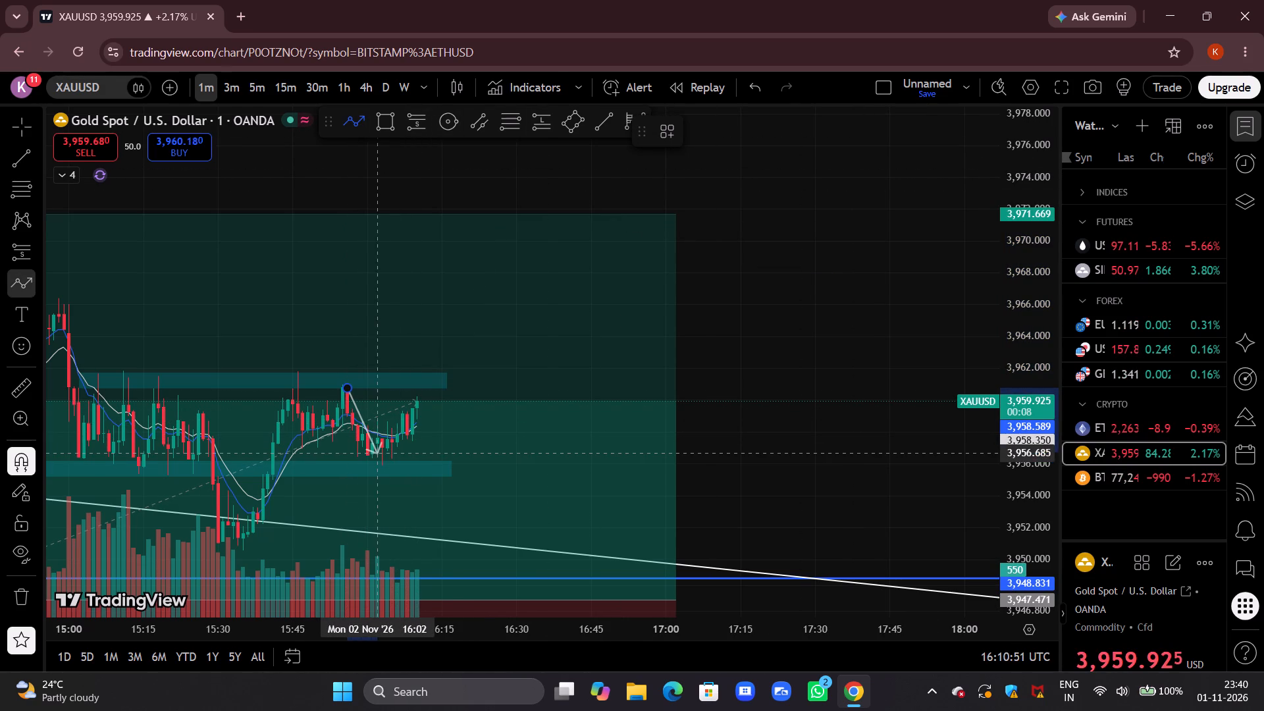
click(384, 466)
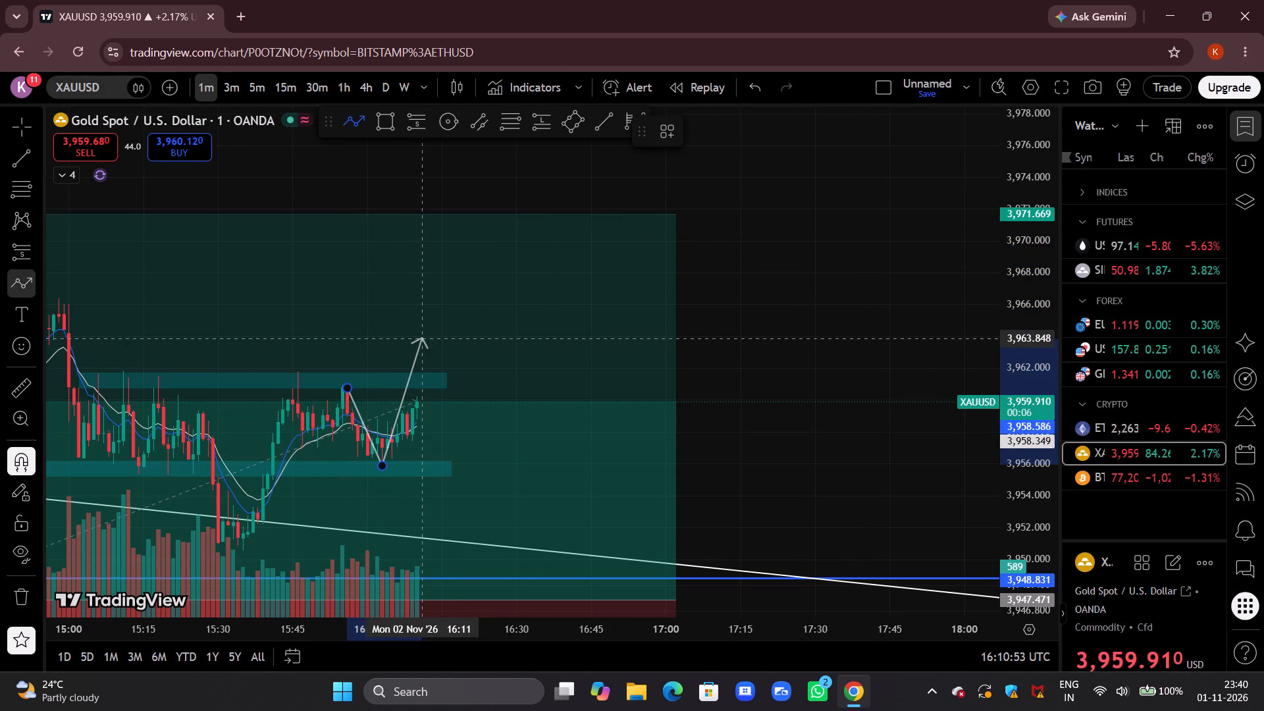
click(423, 338)
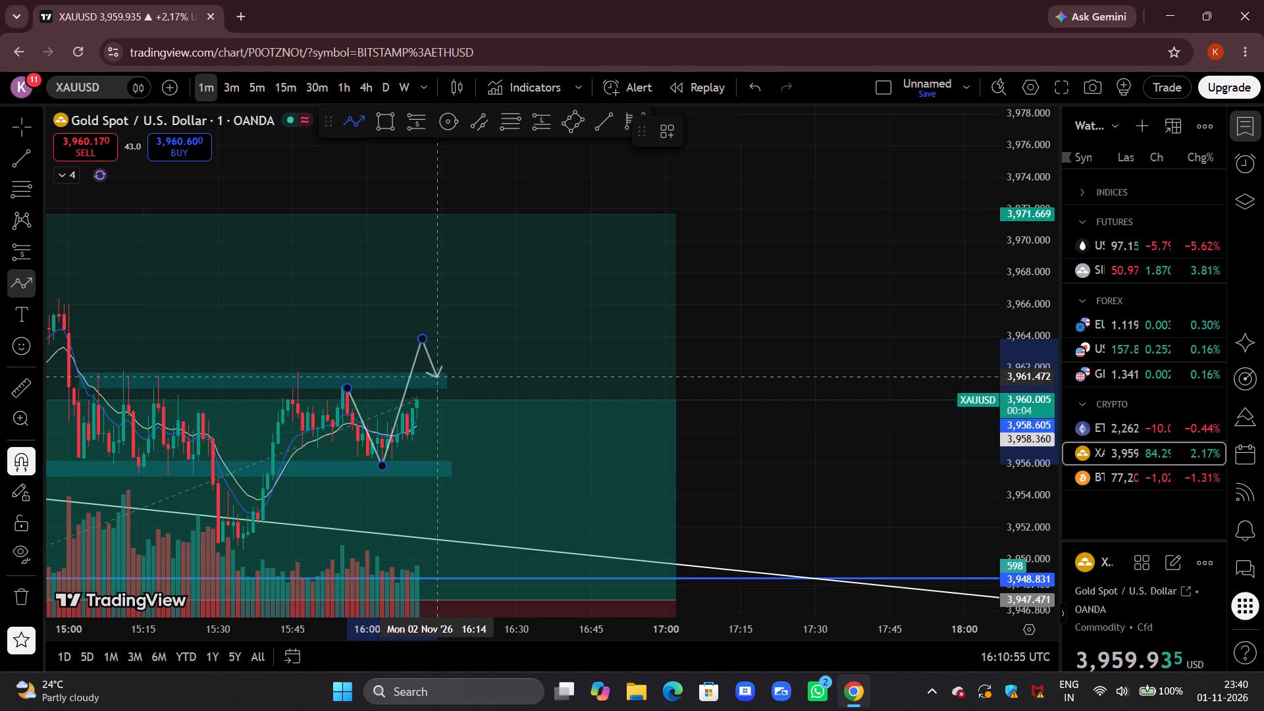
click(437, 377)
double_click(497, 186)
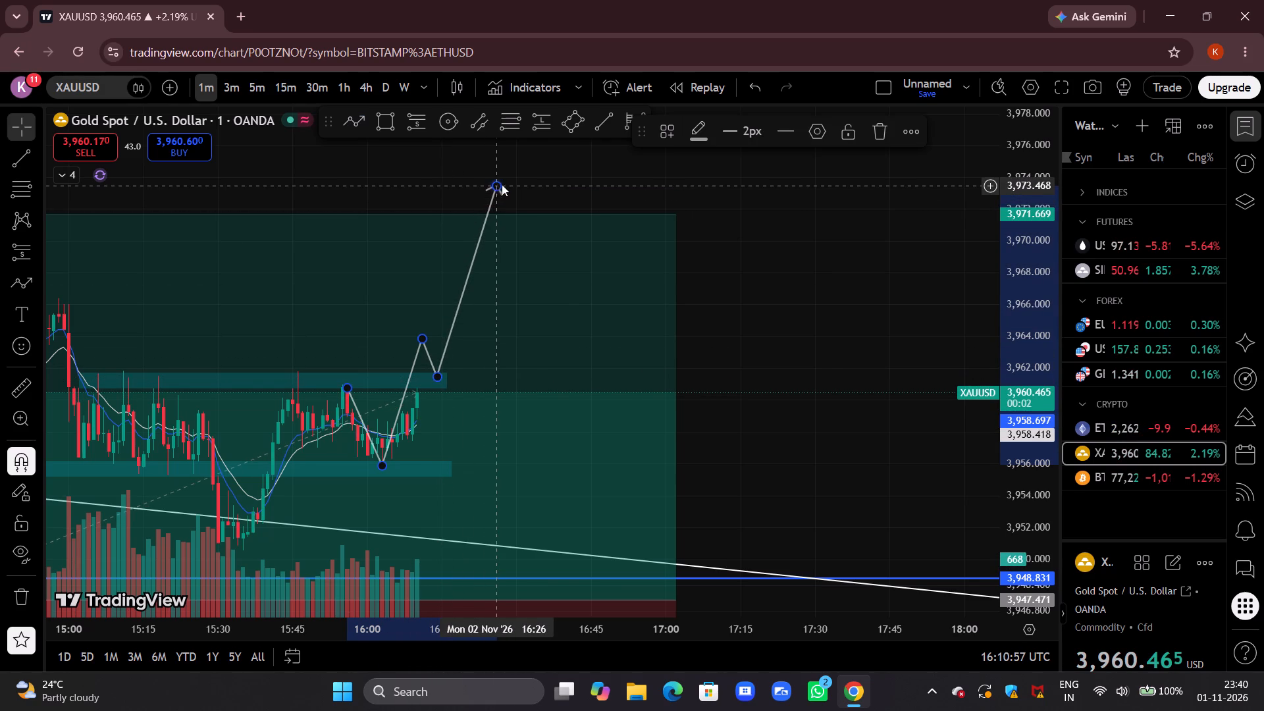
click(571, 176)
Examine the gold chart with the projected path against the teal zones, the trend line and the existing long position box.
drag(816, 358, 851, 247)
scroll(832, 251, up, 4)
drag(693, 376, 858, 346)
drag(779, 327, 914, 327)
scroll(787, 336, down, 5)
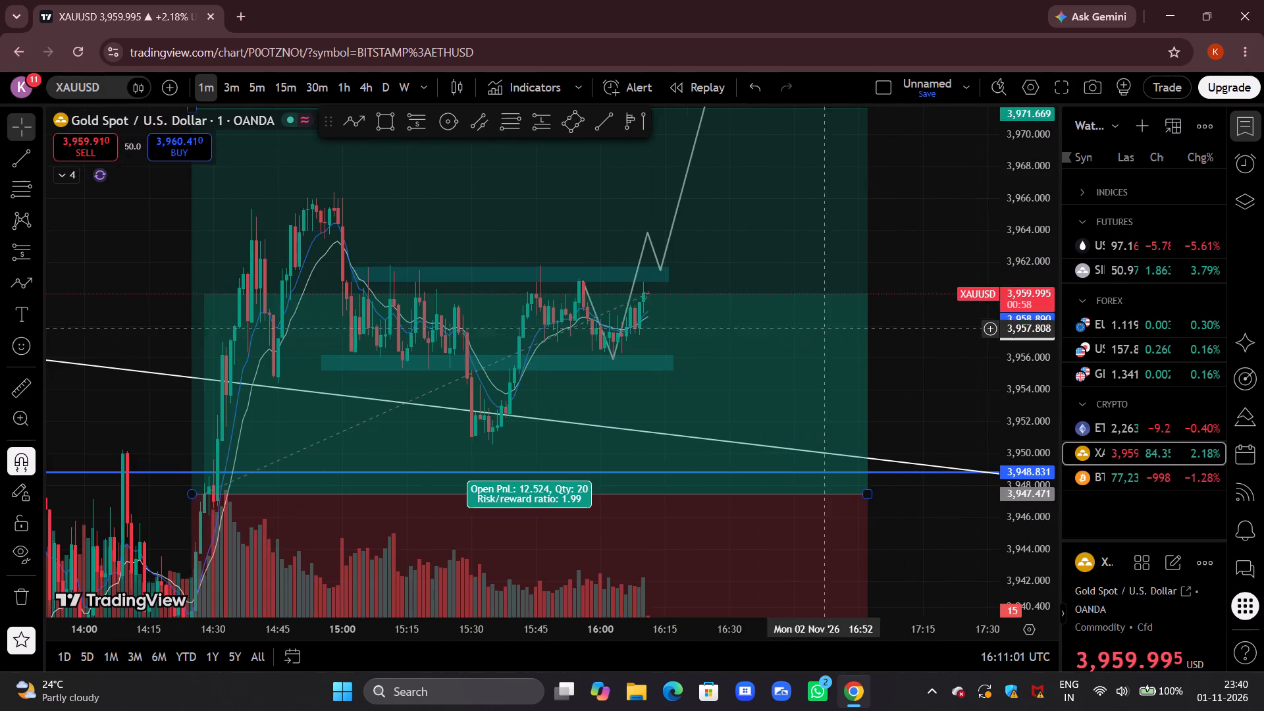
drag(910, 292, 897, 336)
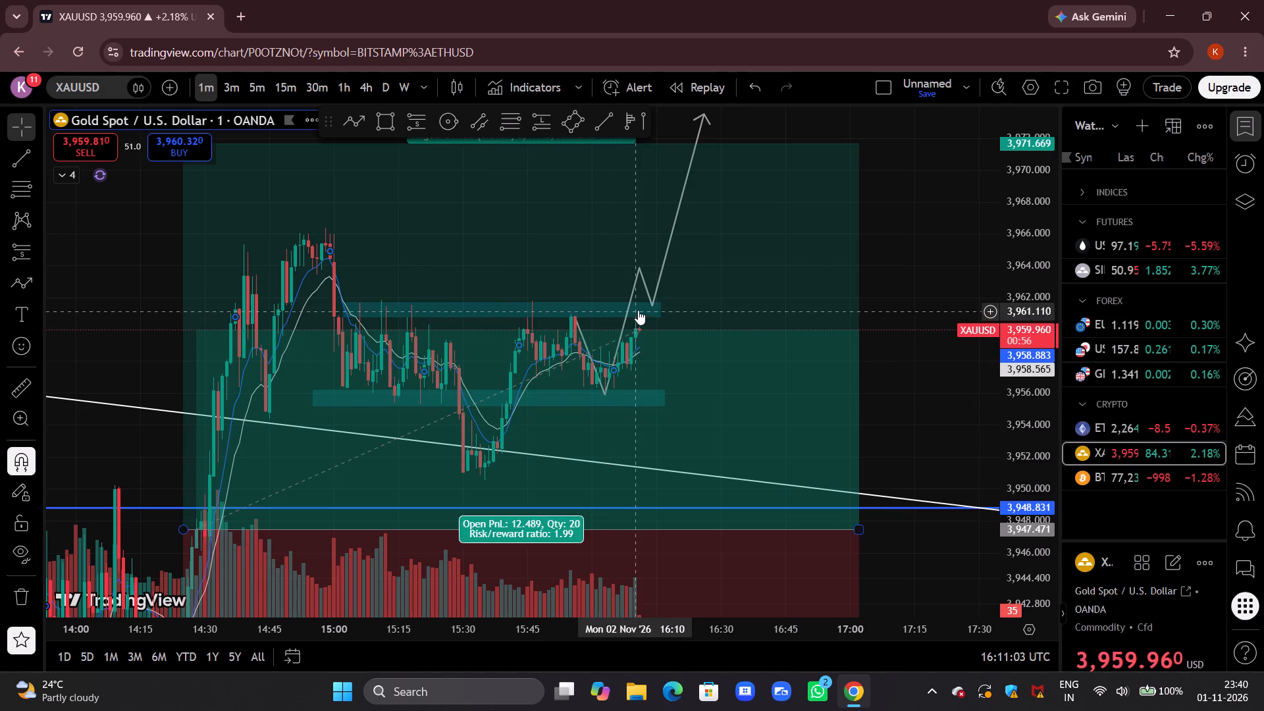
drag(953, 243, 903, 280)
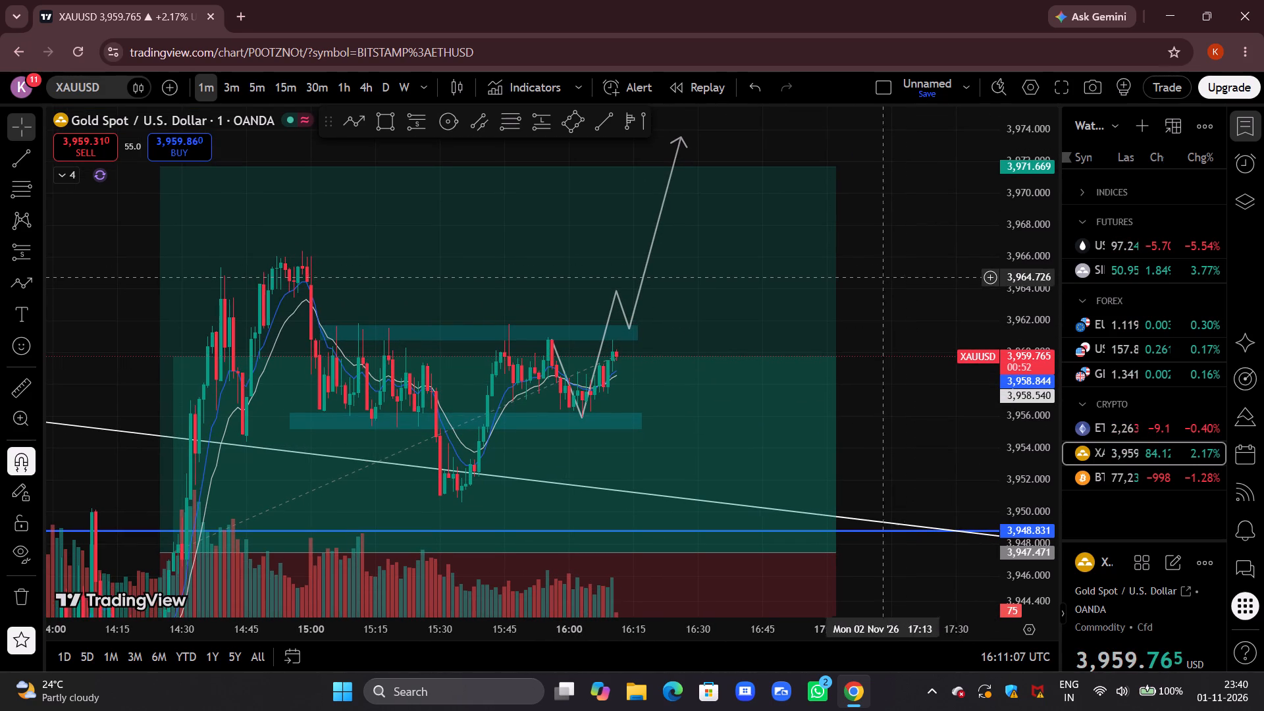
drag(1038, 214, 1009, 301)
scroll(969, 320, down, 5)
drag(971, 344, 893, 278)
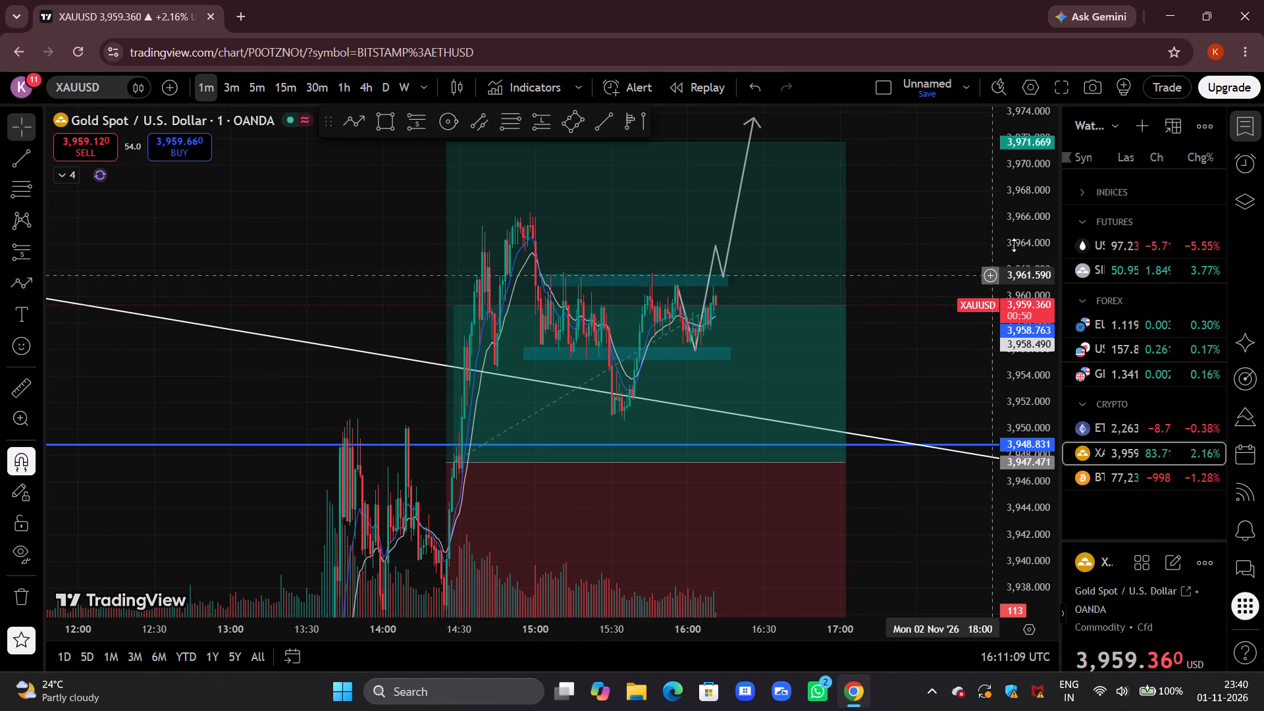
drag(1021, 246, 999, 322)
drag(951, 340, 880, 366)
scroll(880, 366, up, 5)
drag(855, 363, 925, 335)
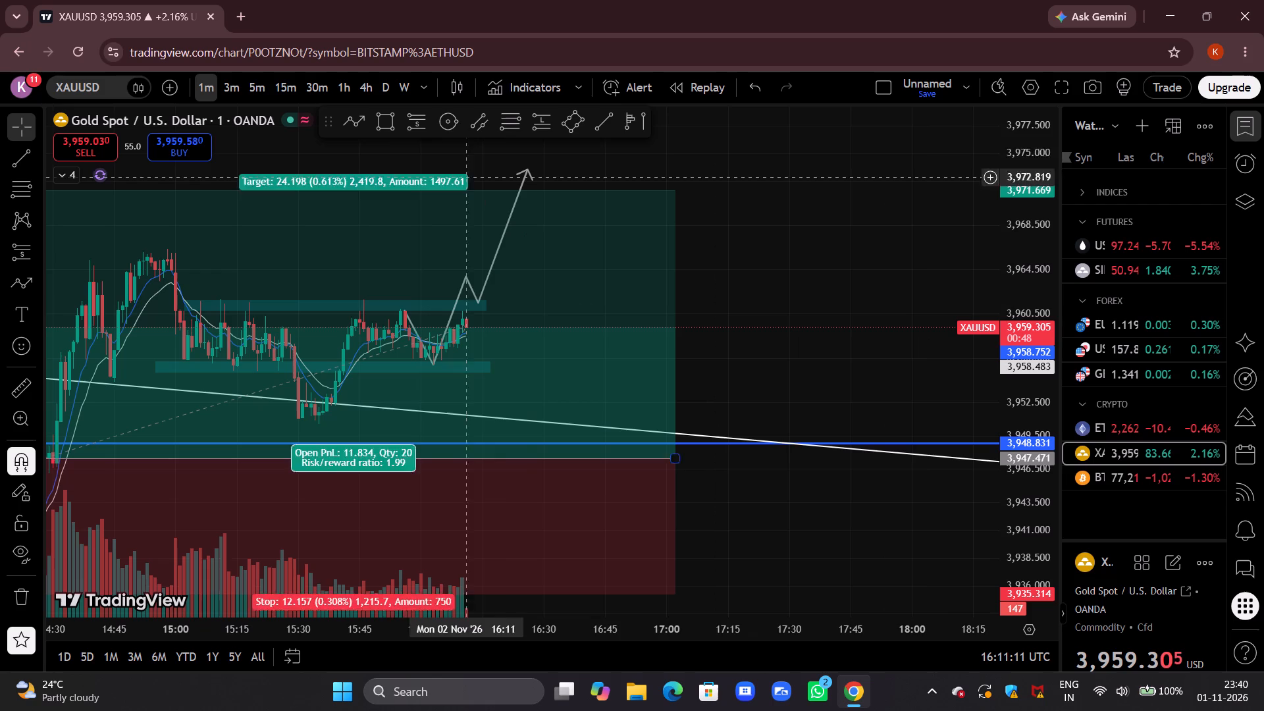
Place a gold long position along the projected path with entry at 3,963.221, stop at 3,959.170 and target at 3,976.470.
click(542, 124)
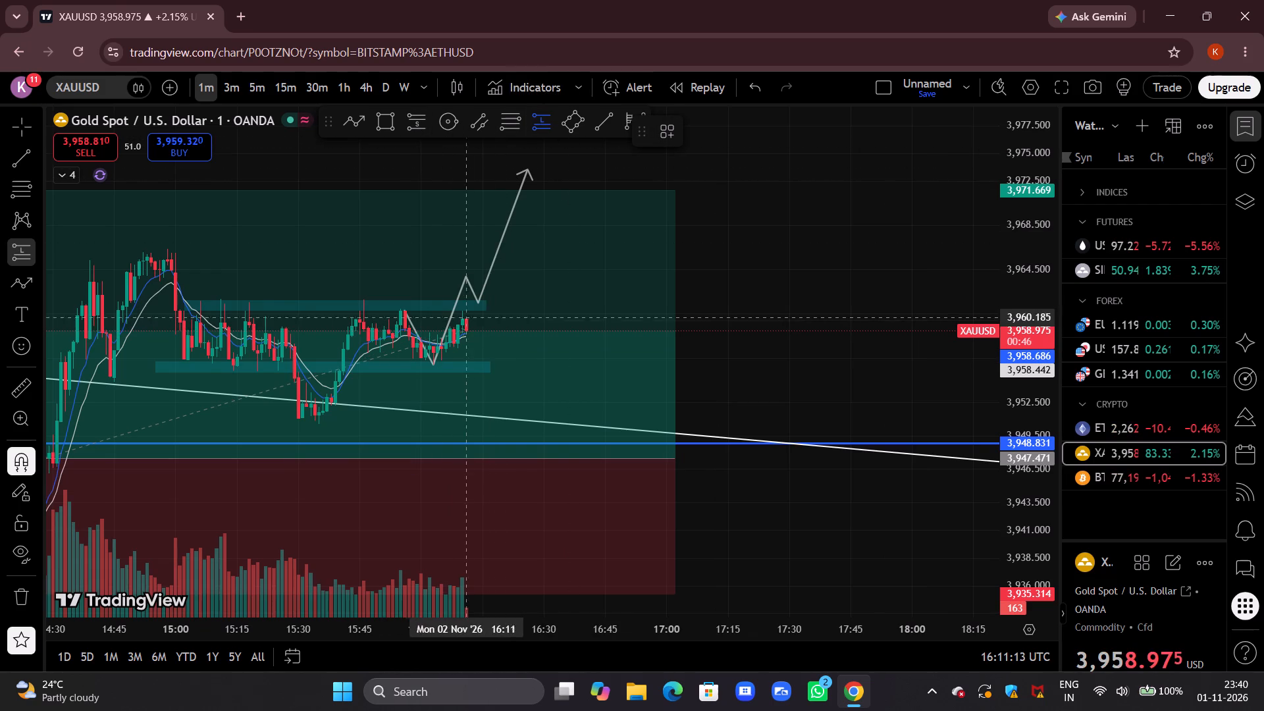
click(477, 284)
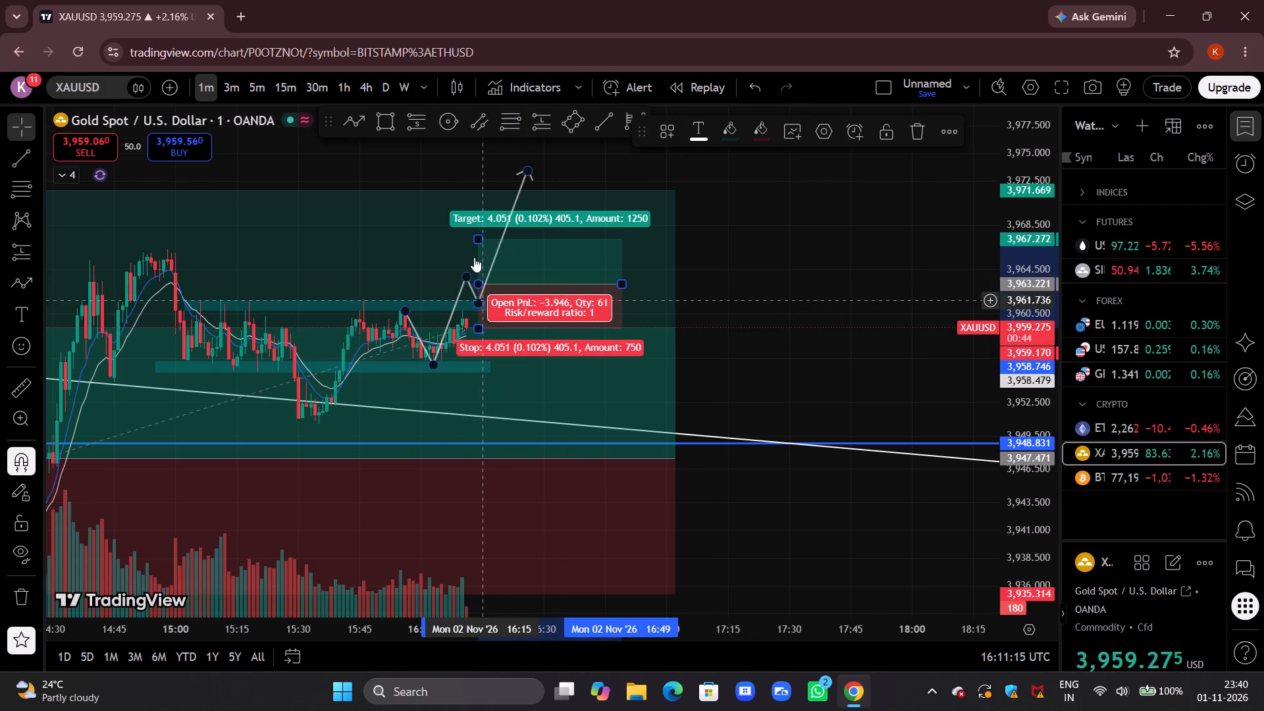
drag(478, 237, 495, 157)
click(754, 253)
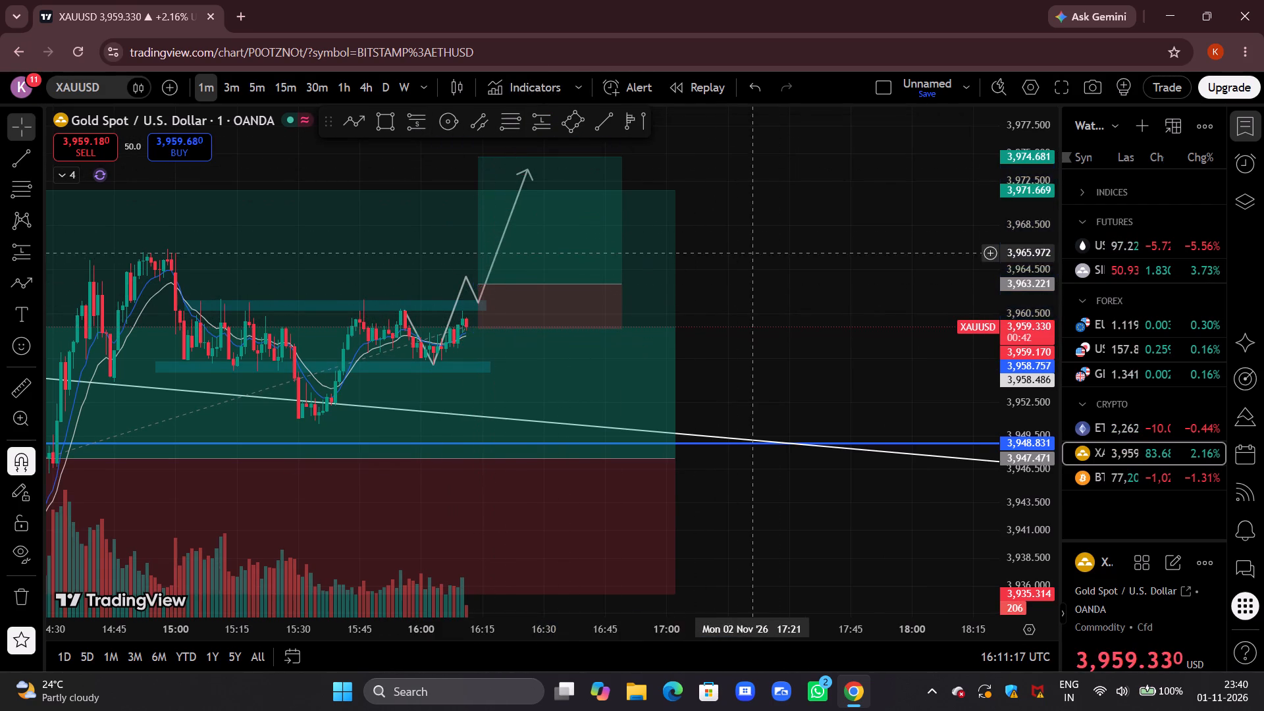
drag(783, 247, 762, 388)
drag(460, 276, 464, 259)
click(928, 305)
Examine the new gold long position against the projected path, the teal zones and the wider price structure.
scroll(888, 311, down, 4)
drag(897, 311, 864, 223)
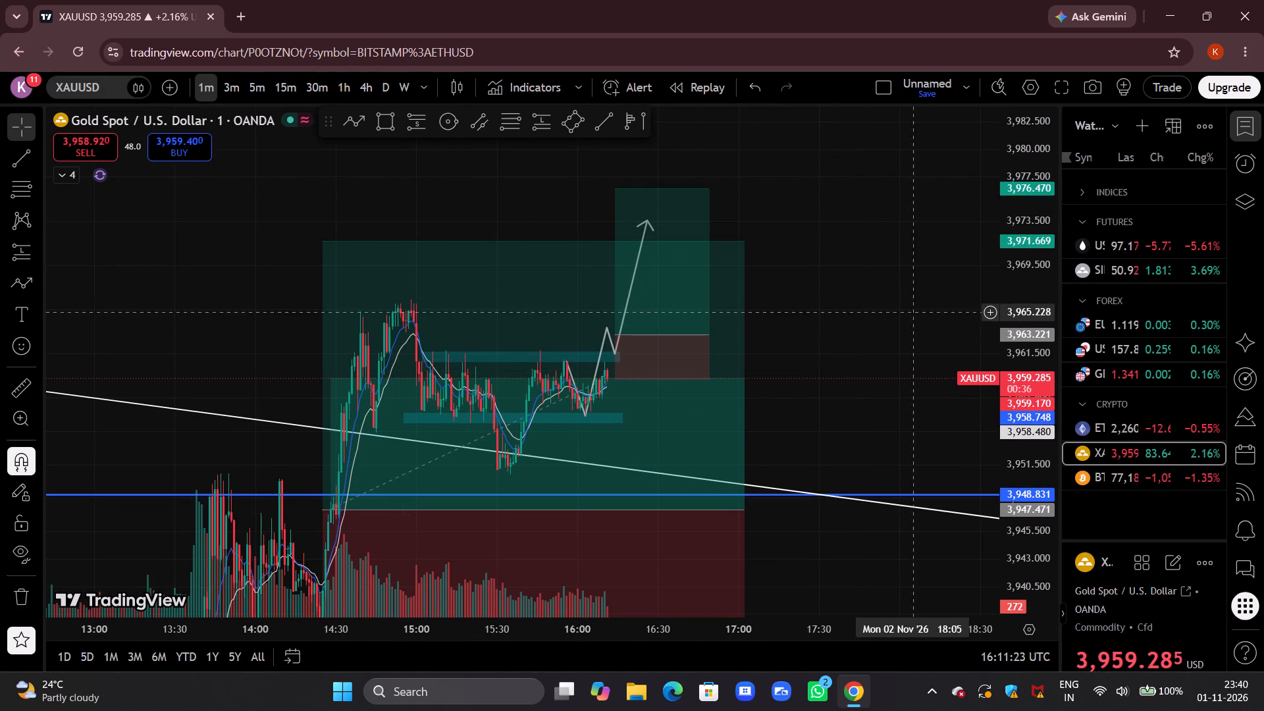
drag(914, 312, 835, 267)
scroll(835, 267, up, 2)
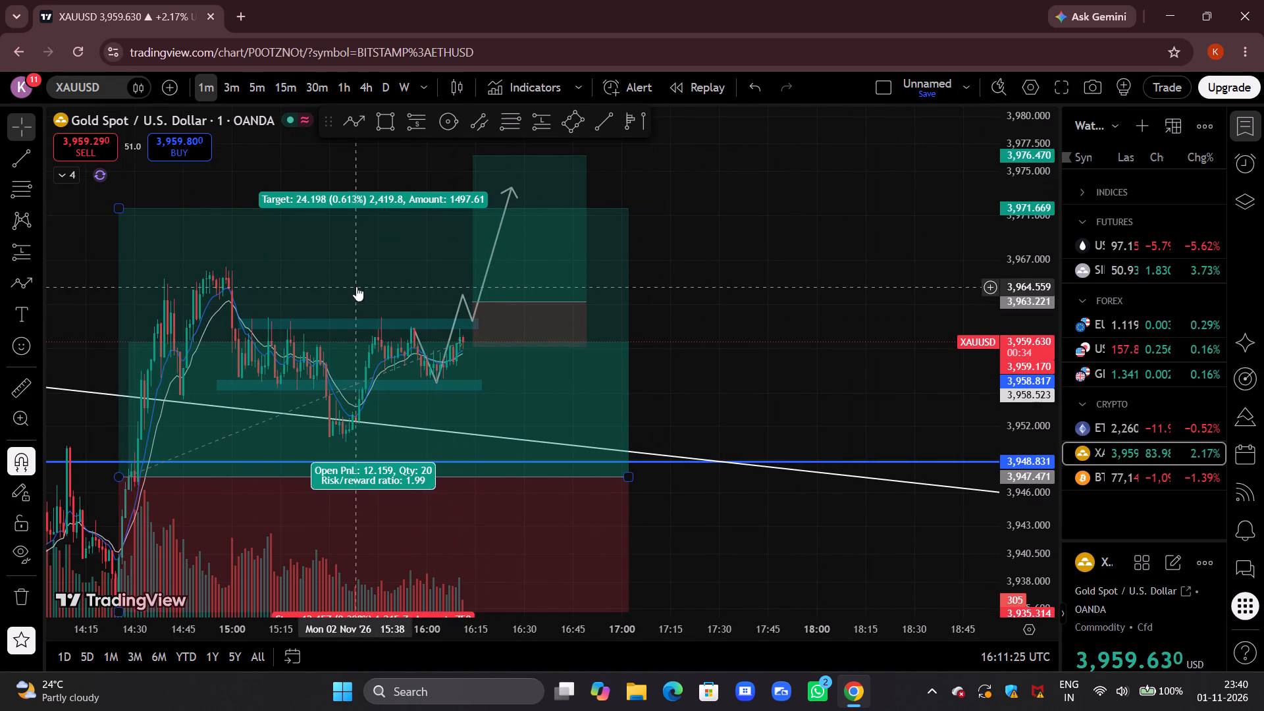
drag(779, 309, 882, 284)
scroll(882, 284, up, 2)
drag(813, 302, 908, 258)
scroll(908, 258, down, 2)
Switch to the Bitcoin chart and lower the recent short position's target to 77,079.
click(1113, 424)
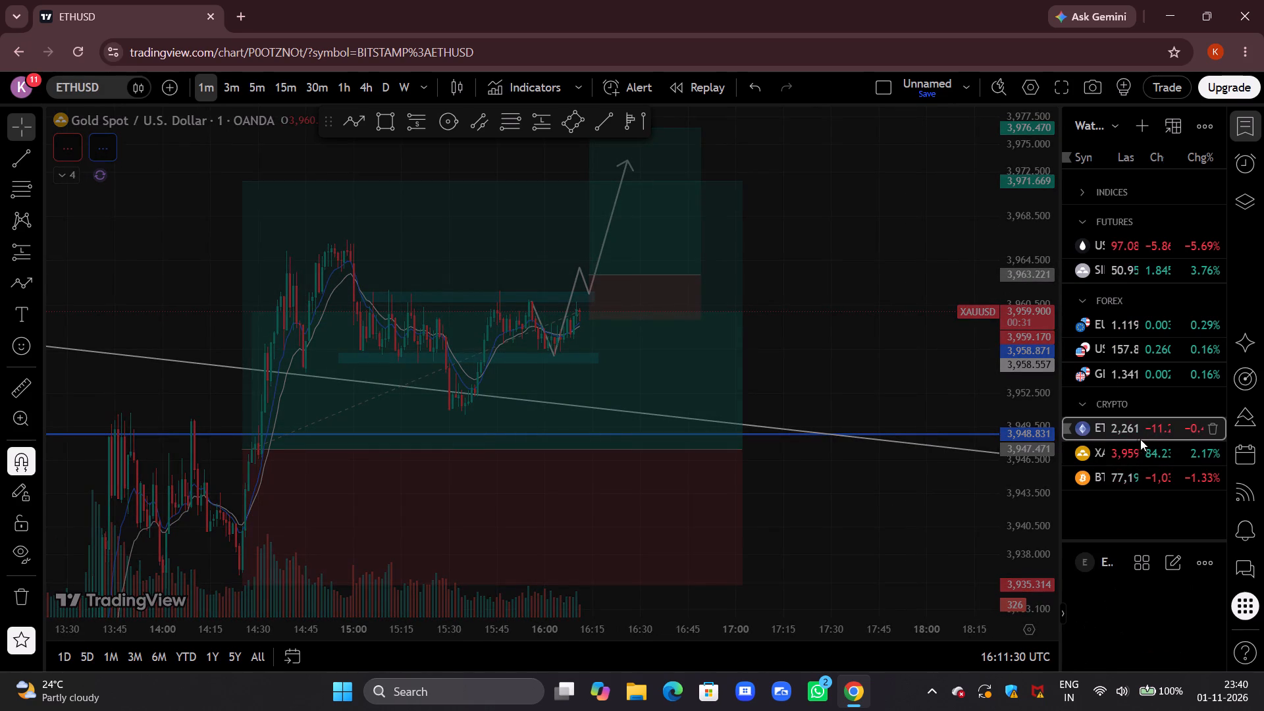
click(1127, 474)
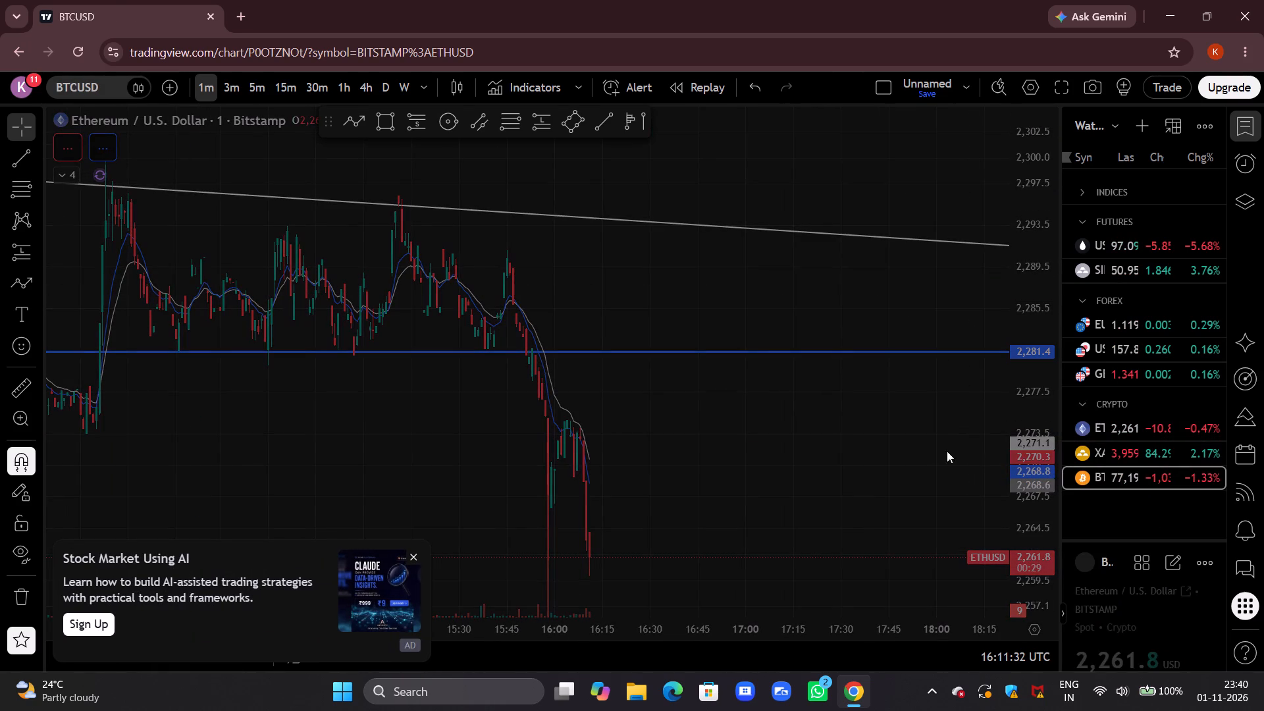
drag(845, 456, 870, 300)
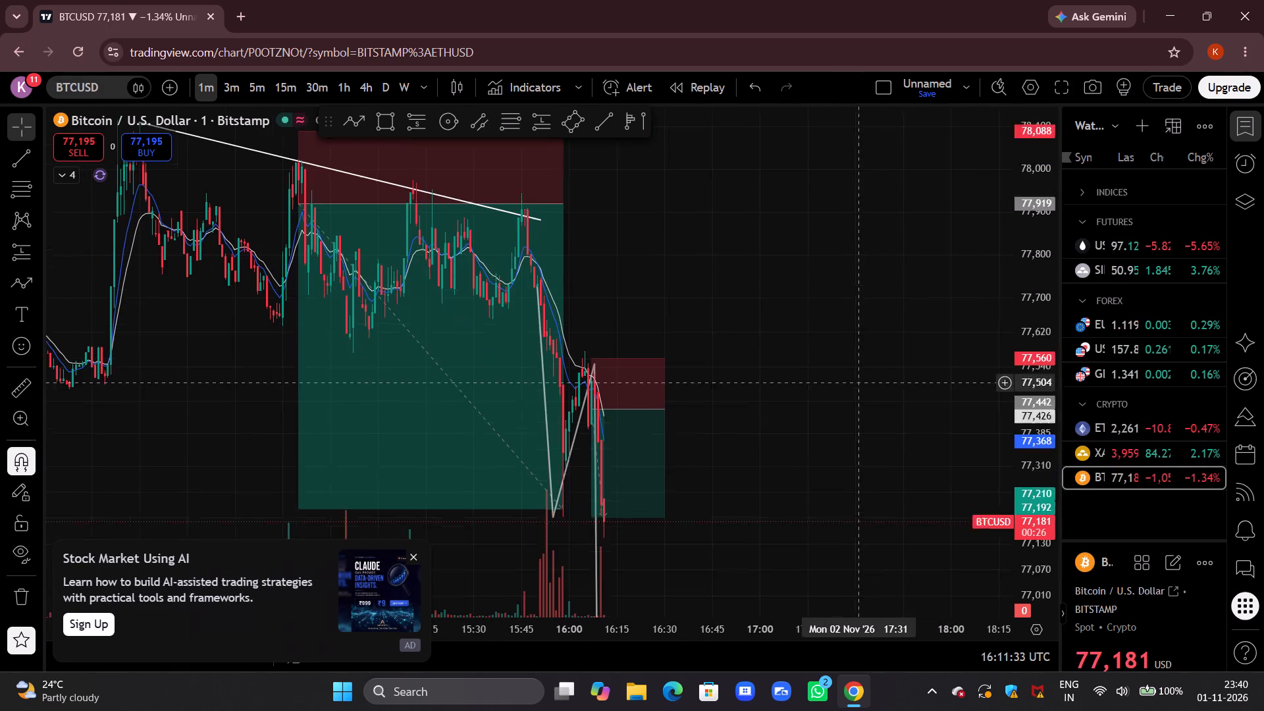
drag(870, 300, 870, 267)
scroll(870, 271, up, 6)
drag(629, 381, 915, 366)
scroll(849, 380, up, 4)
drag(756, 414, 937, 371)
drag(419, 357, 424, 366)
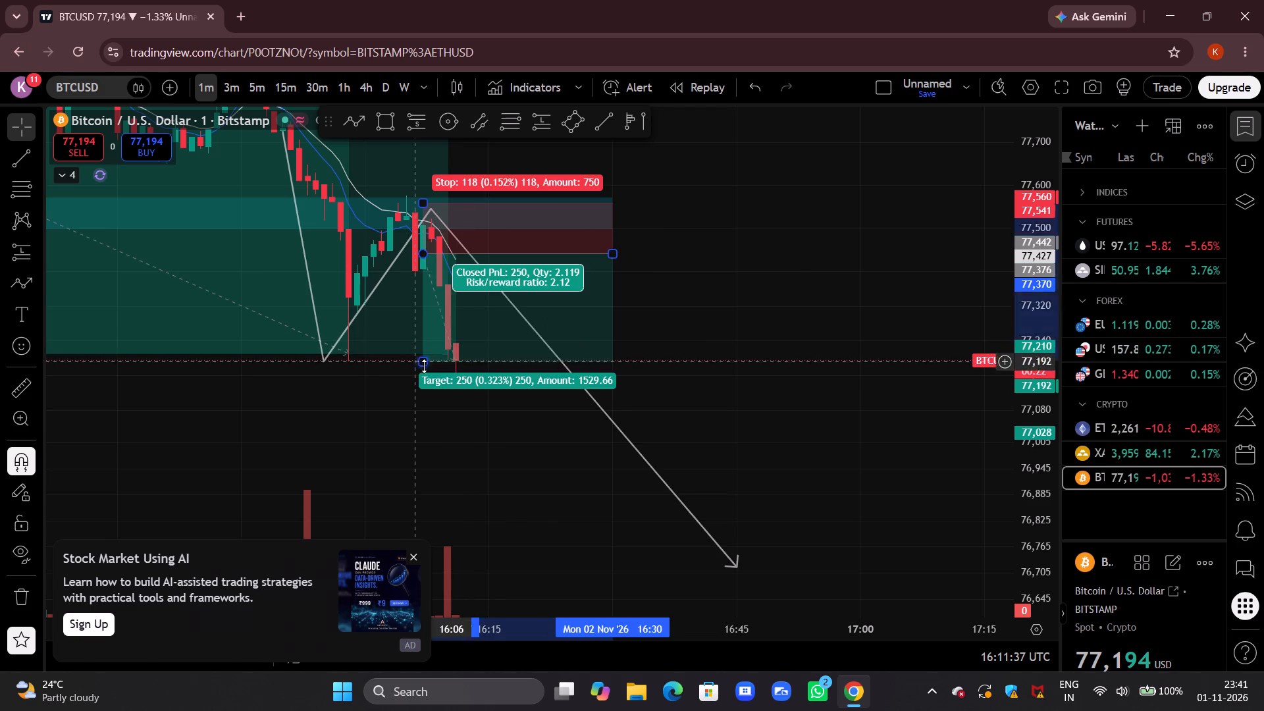
drag(424, 366, 504, 410)
click(651, 350)
drag(754, 346, 749, 396)
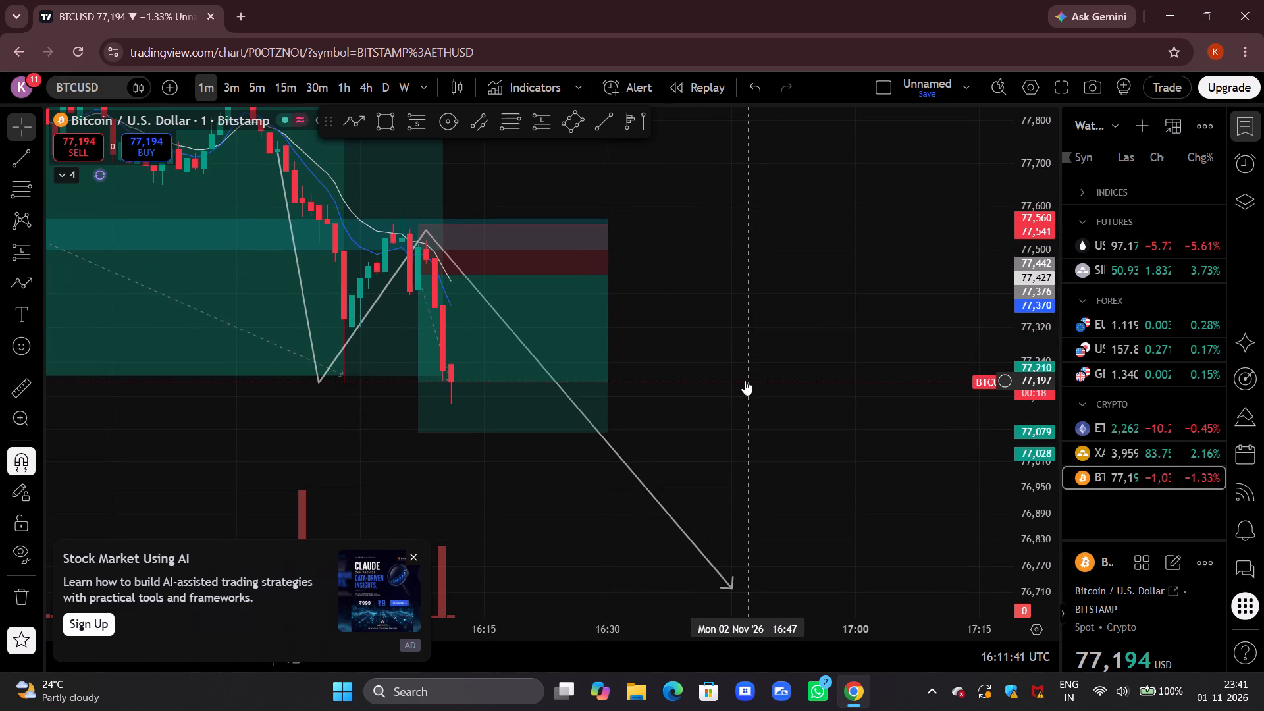
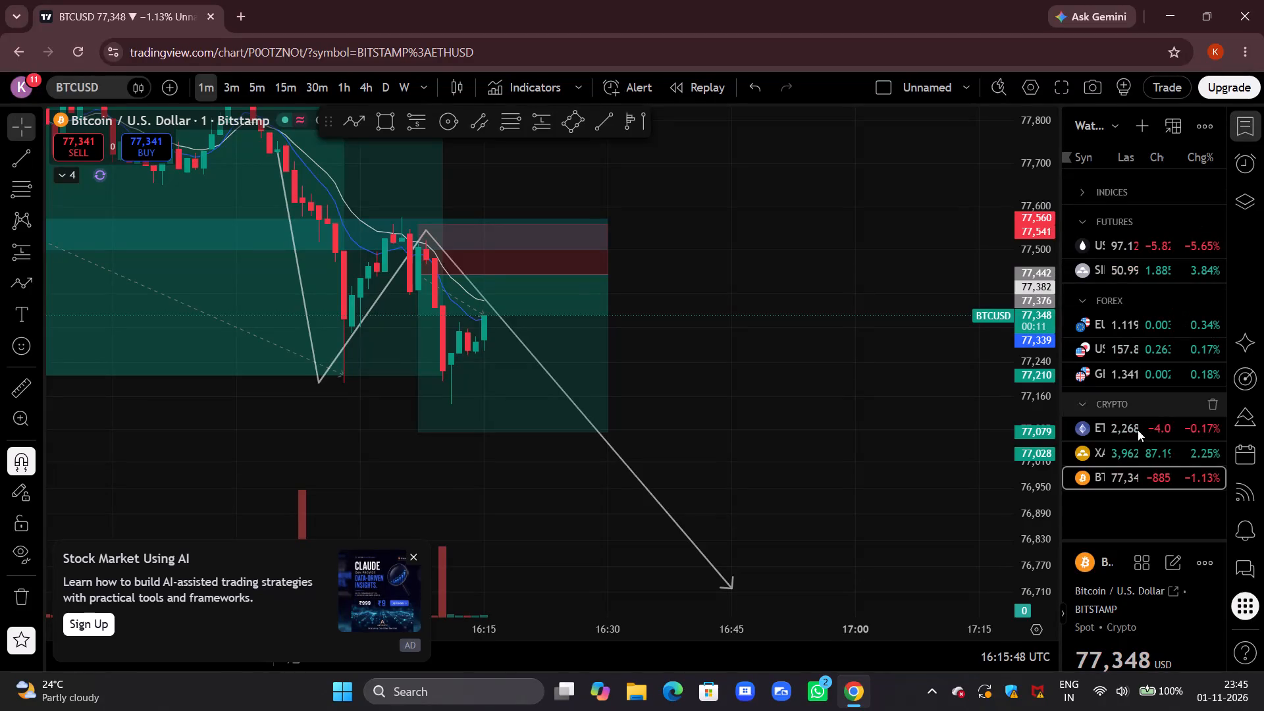
Review the gold, Ethereum and Bitcoin one-minute charts, examining price against the projected paths, teal zones and open position boxes.
click(1140, 452)
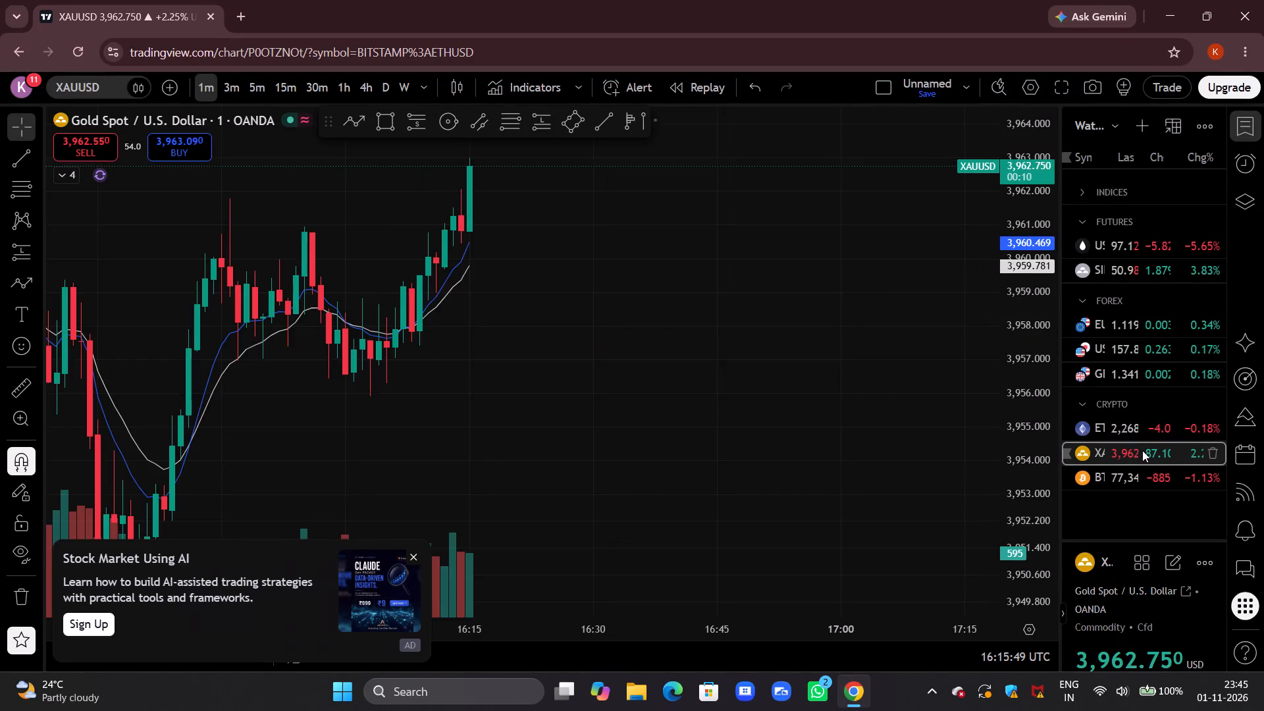
drag(970, 321, 853, 491)
scroll(858, 448, down, 3)
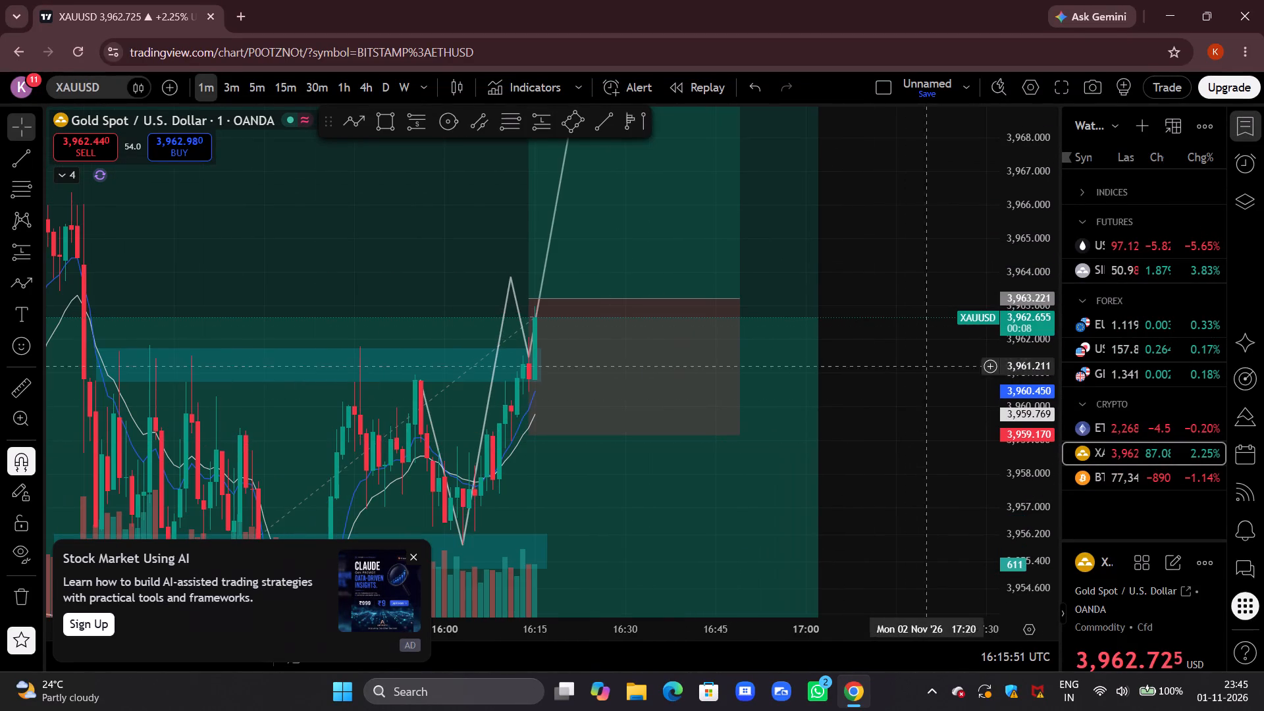
drag(1013, 242, 979, 379)
scroll(954, 381, down, 4)
drag(949, 388, 865, 419)
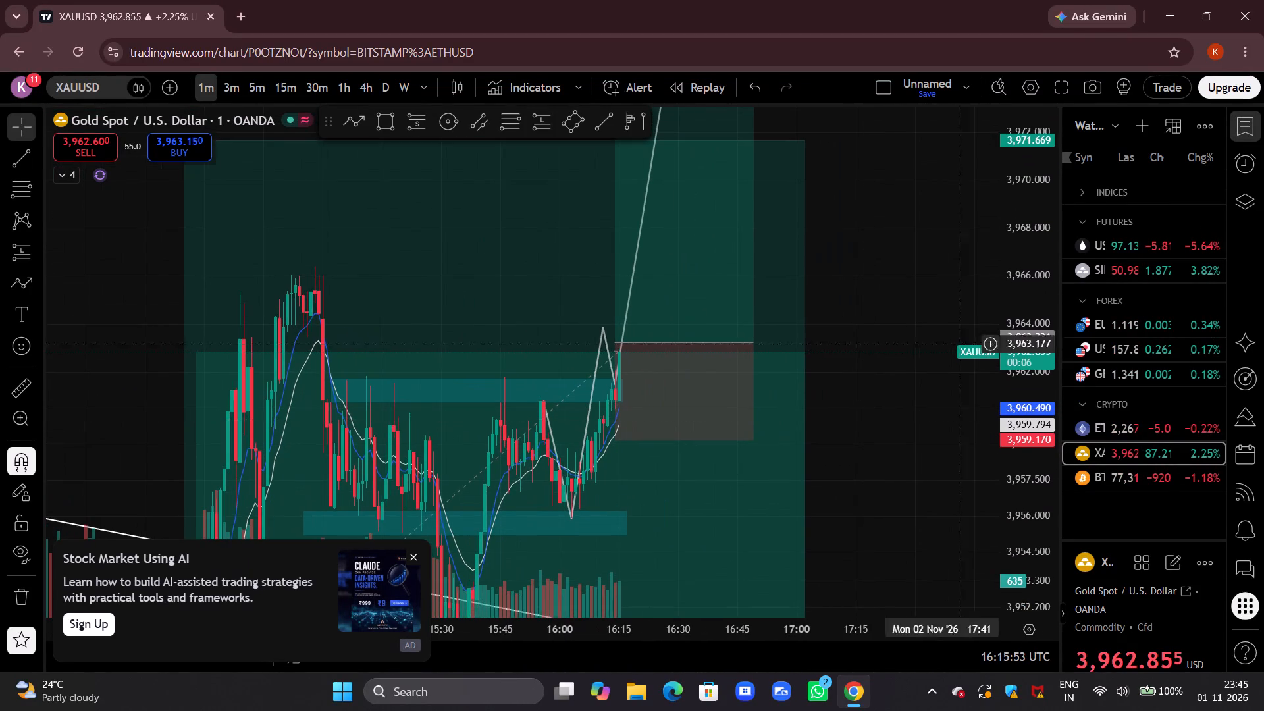
drag(1033, 205, 997, 297)
click(1125, 432)
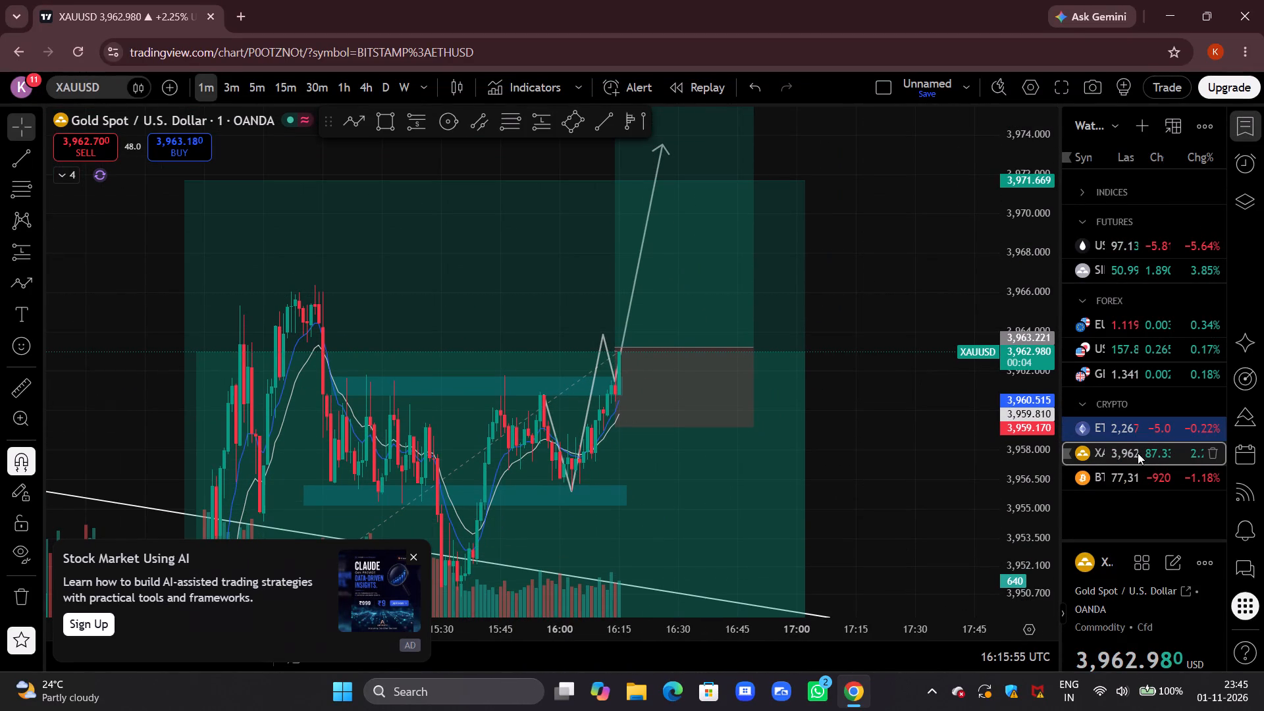
click(1138, 451)
click(1137, 428)
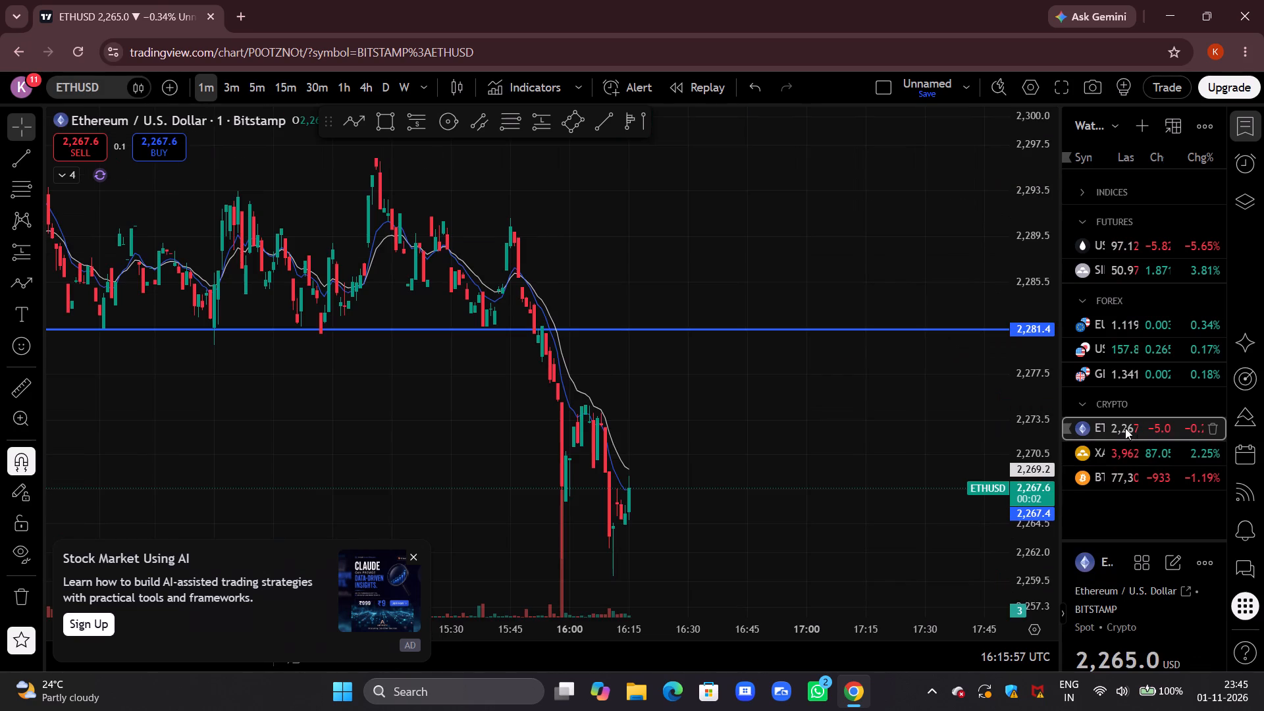
drag(880, 440, 922, 296)
click(1154, 456)
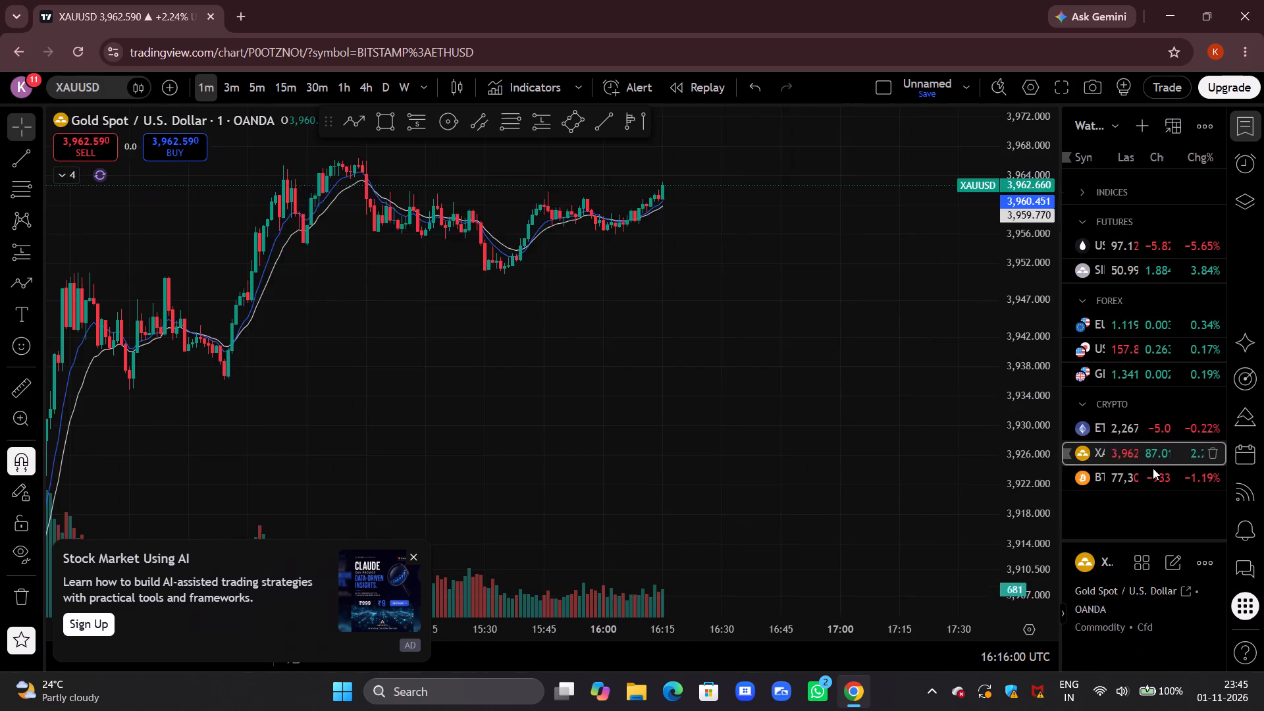
click(1153, 473)
drag(963, 386, 824, 273)
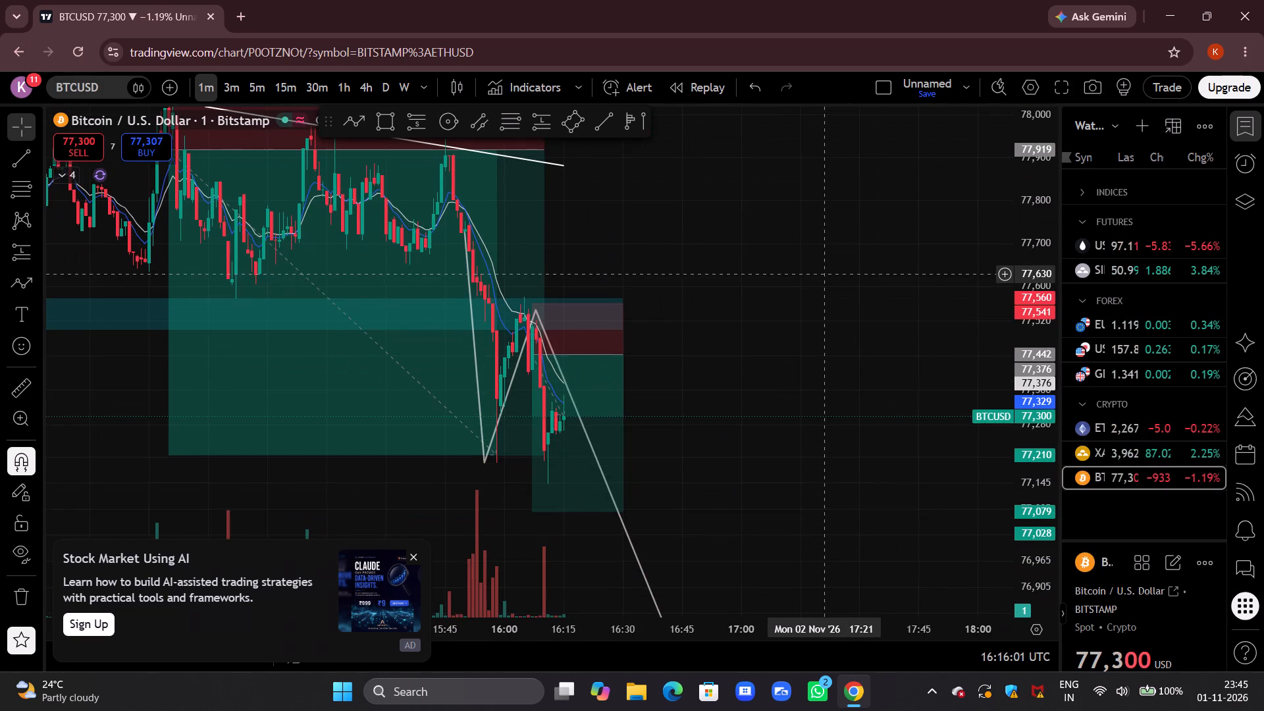
scroll(826, 278, up, 3)
drag(770, 300, 941, 284)
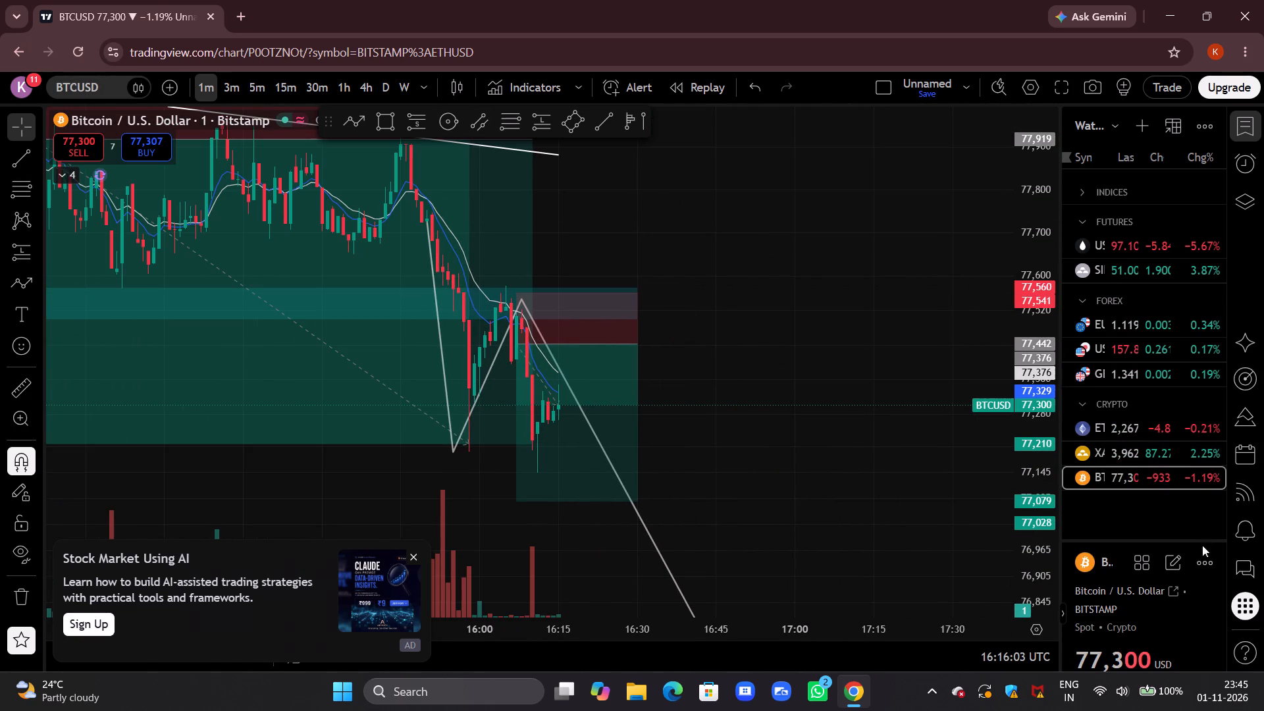
Reshape gold's projected path, moving its latest peak to about 3,963 at 16:16 and the following low to about 3,961.6 at 16:19.
click(1136, 452)
scroll(872, 332, down, 4)
drag(910, 349, 910, 352)
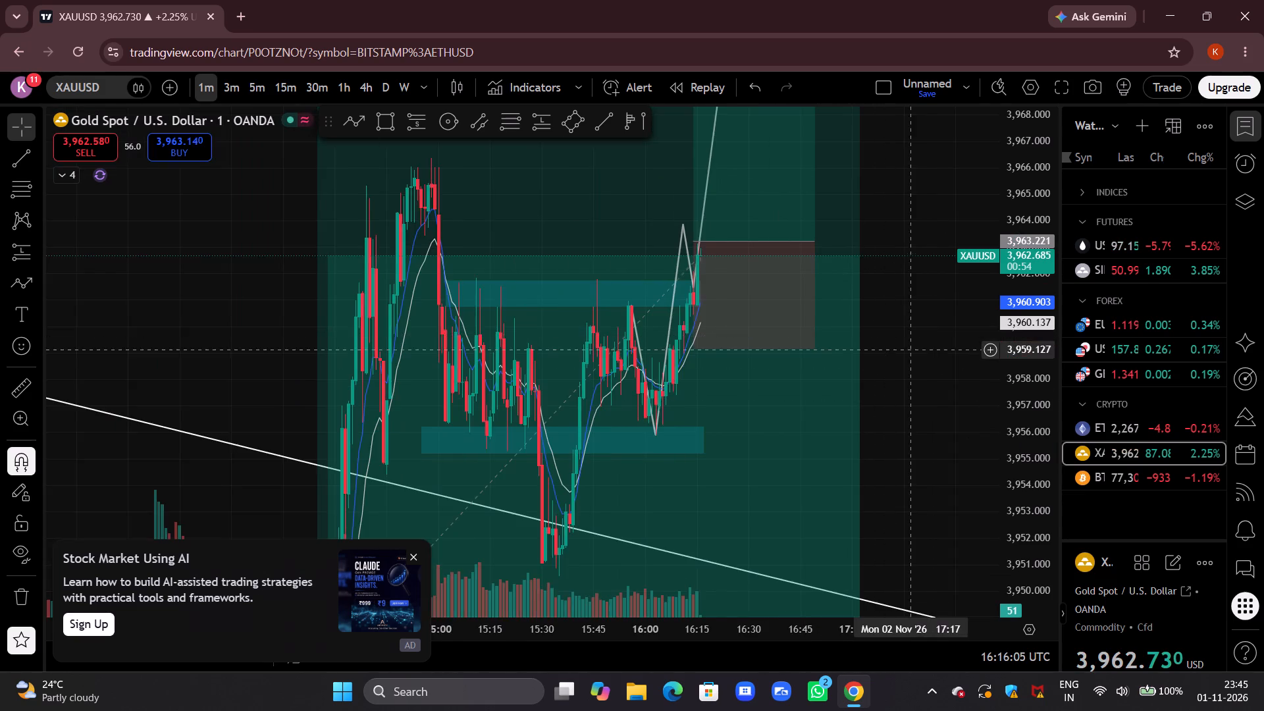
drag(910, 352, 847, 433)
scroll(910, 457, up, 3)
drag(890, 463, 907, 433)
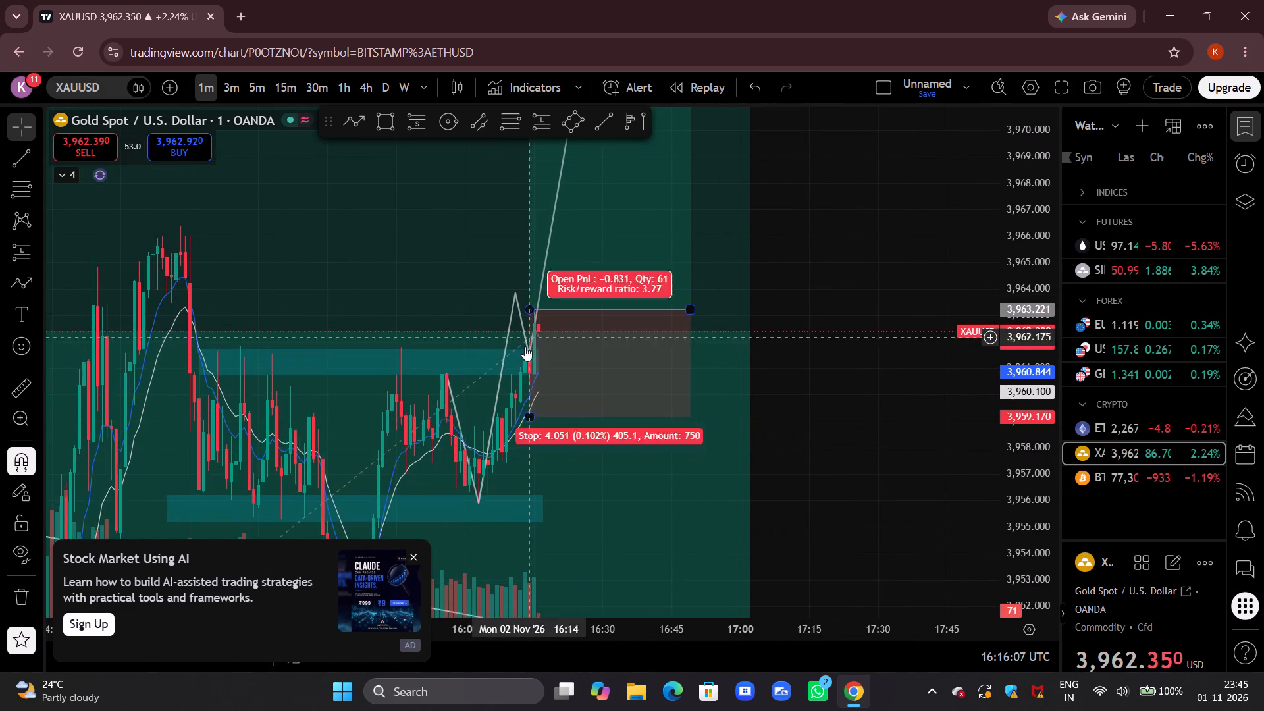
drag(530, 351, 552, 352)
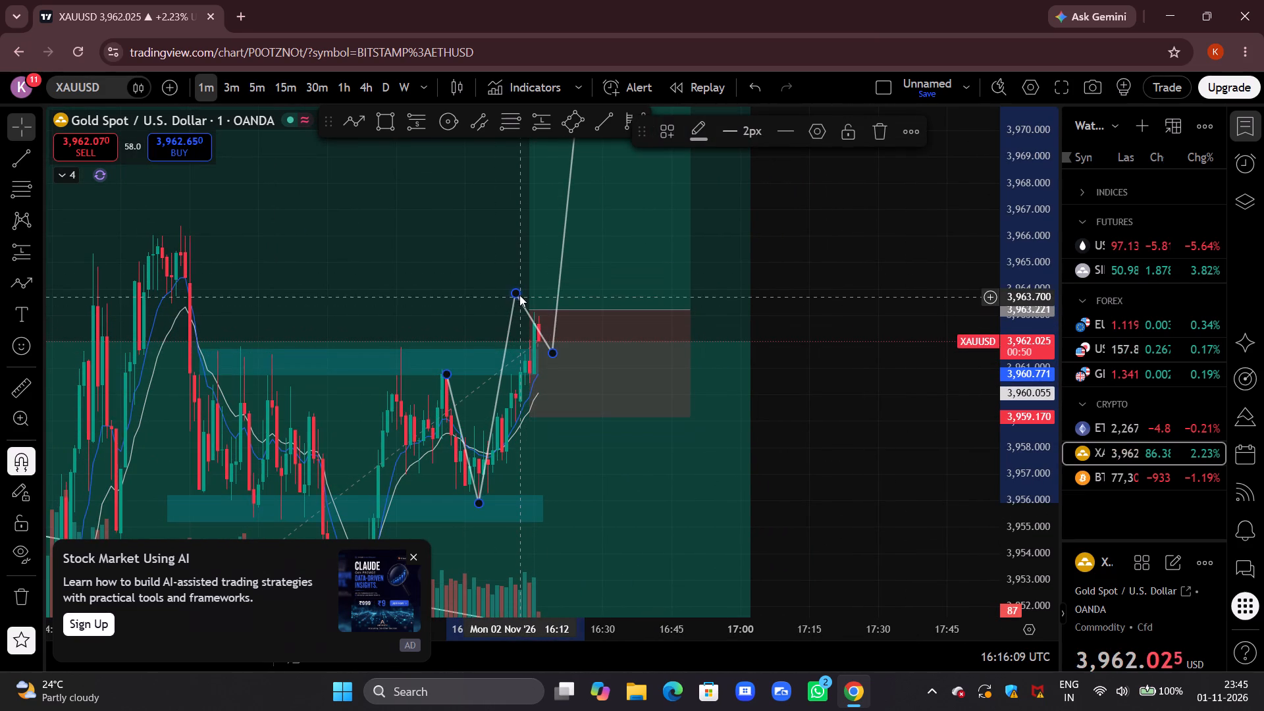
drag(518, 294, 535, 291)
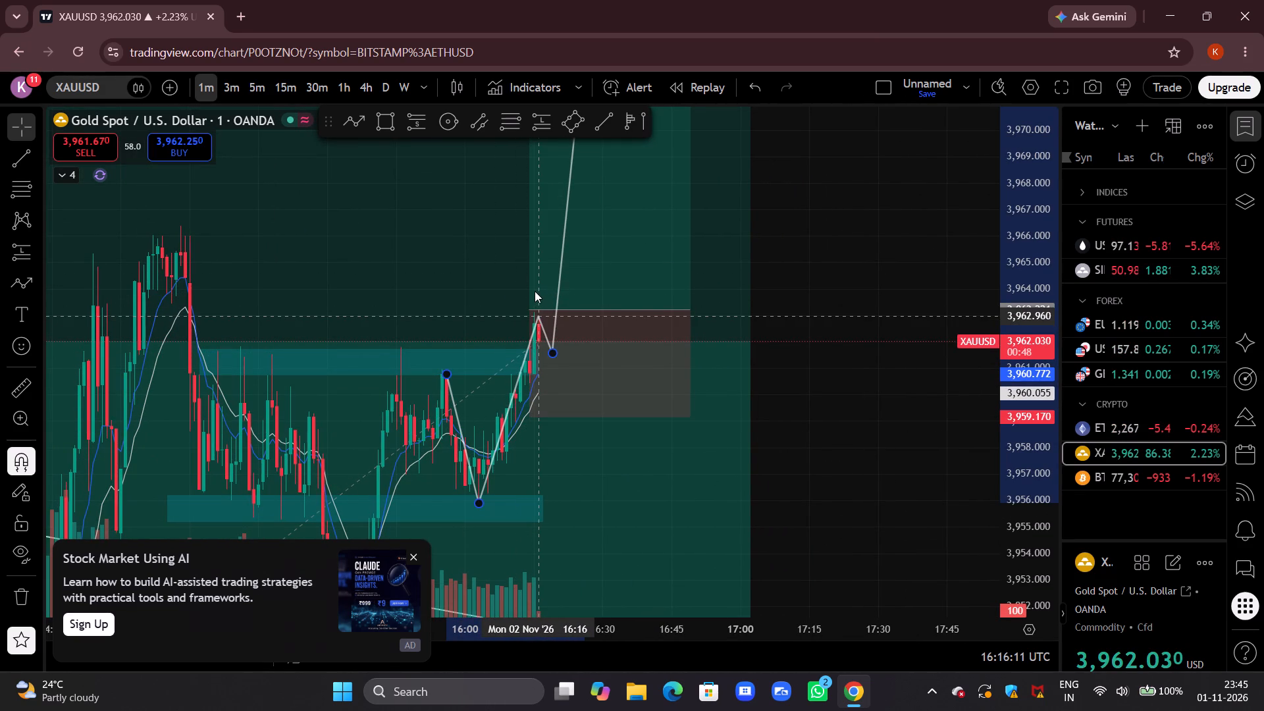
drag(535, 291, 533, 288)
click(813, 356)
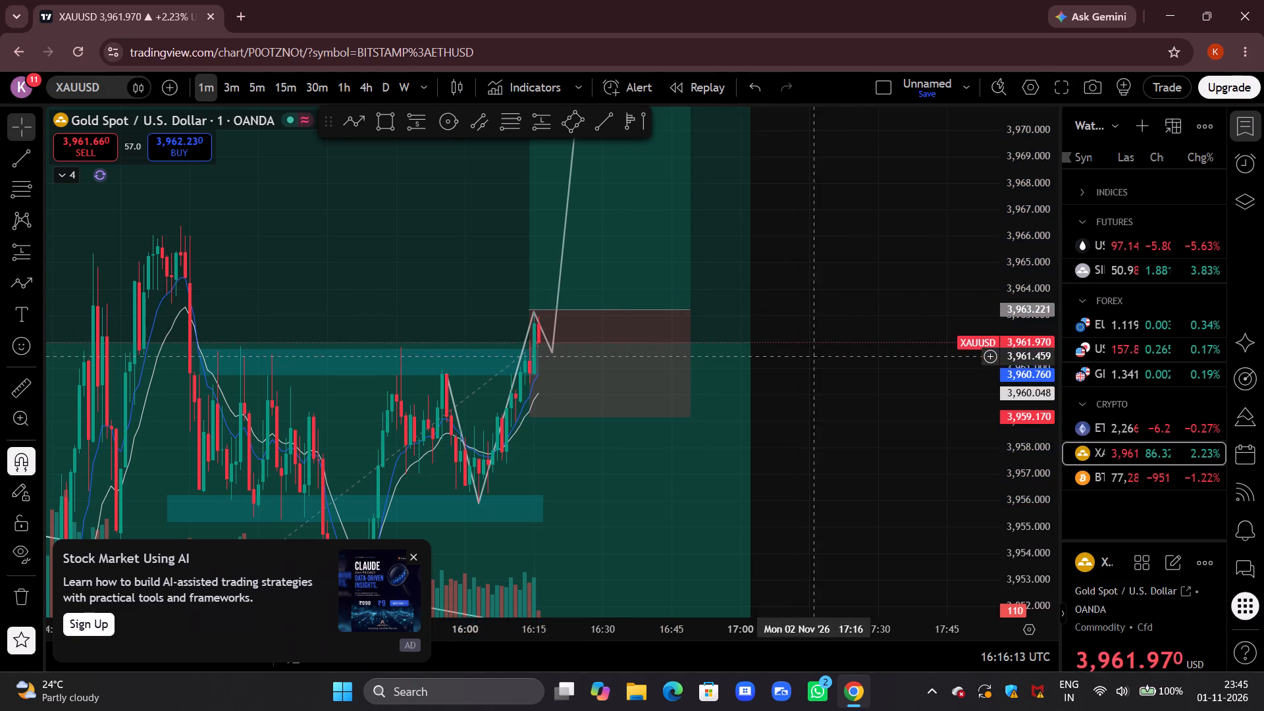
drag(853, 362, 772, 367)
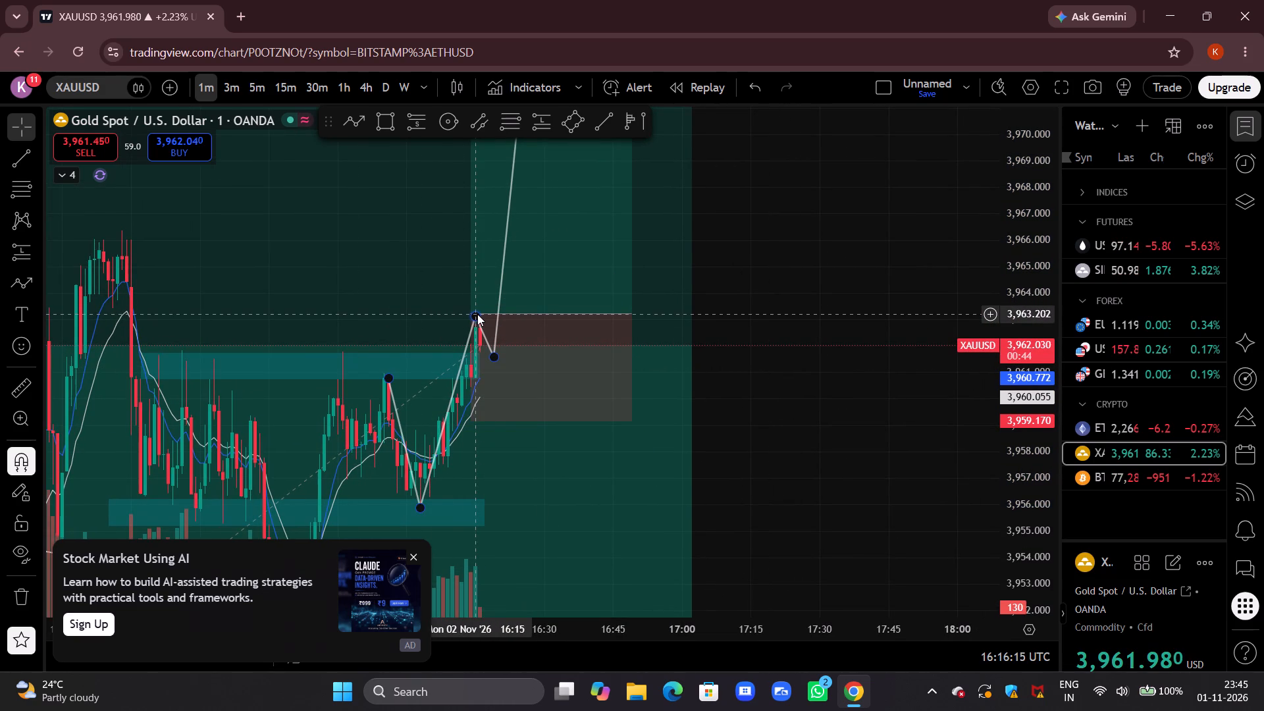
drag(477, 315, 480, 283)
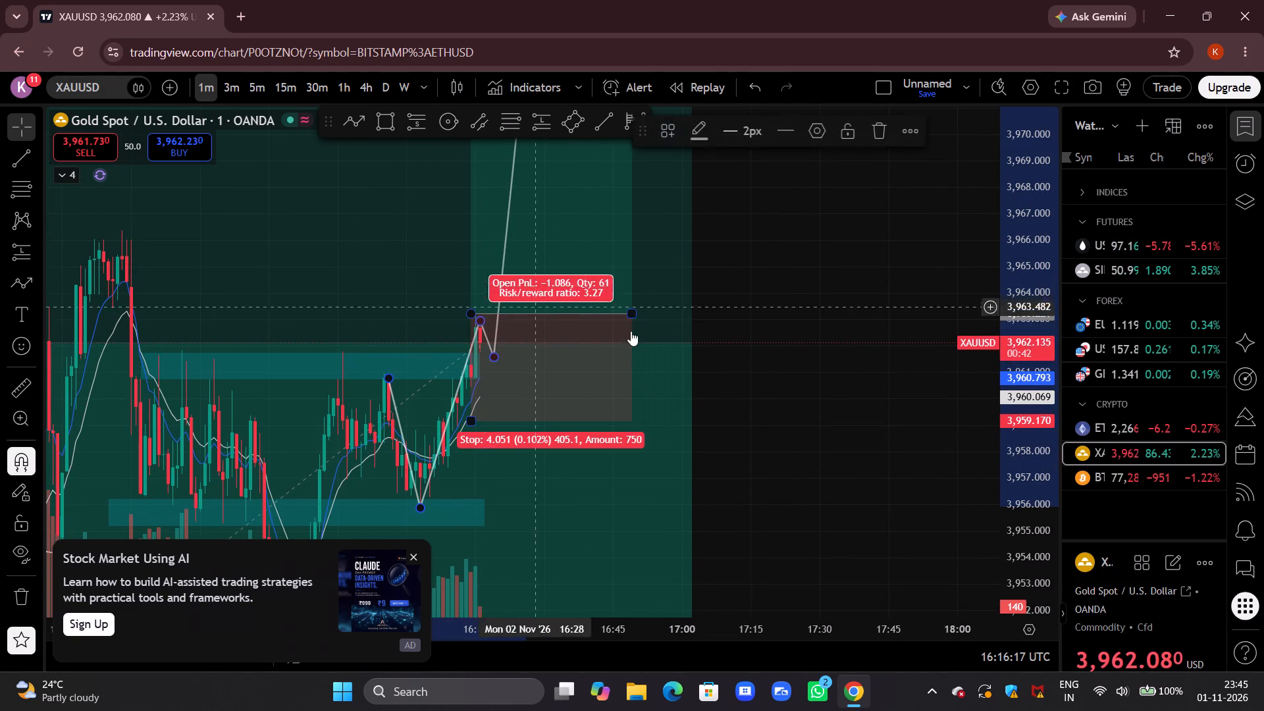
click(801, 361)
drag(804, 365, 832, 335)
Move the new gold long position later in time, with entry at 3,962.879, stop at 3,958.828 and target at 3,976.128.
drag(569, 324, 594, 335)
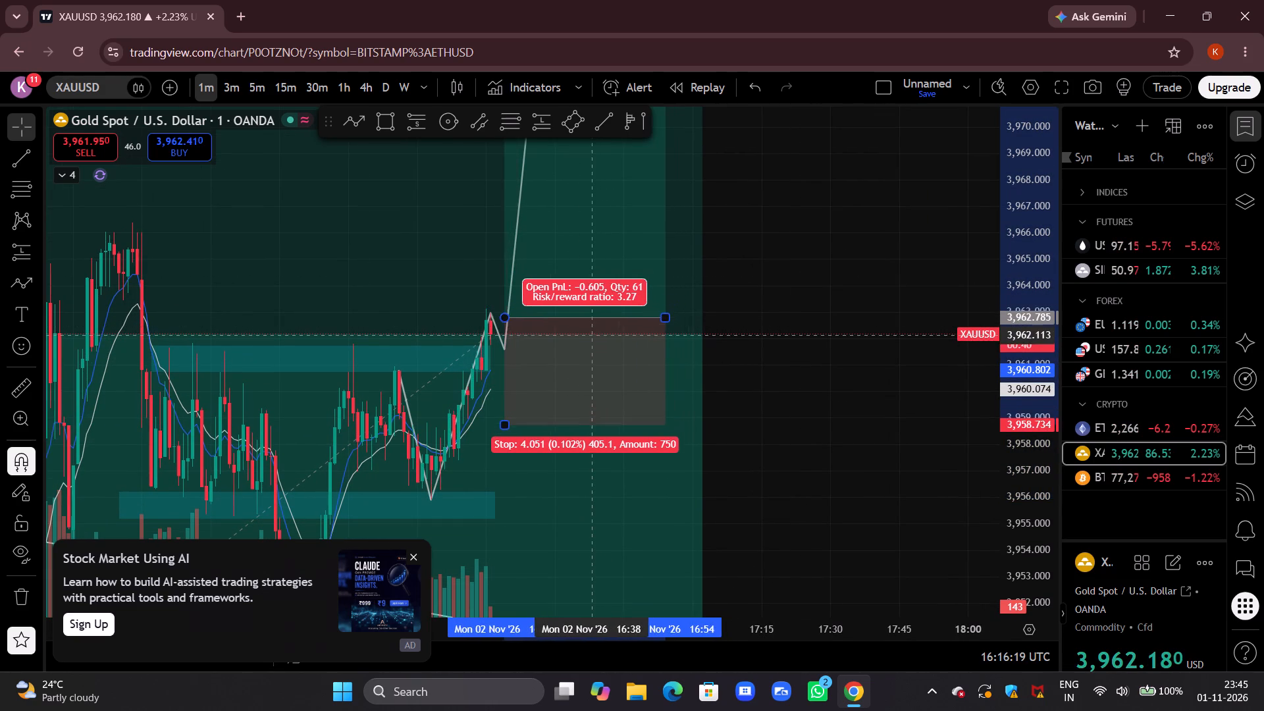
drag(594, 335, 623, 332)
Shift the older, larger gold long position slightly, with entry at 3,947.905, stop at 3,935.748 and target at 3,972.103.
drag(515, 354, 598, 351)
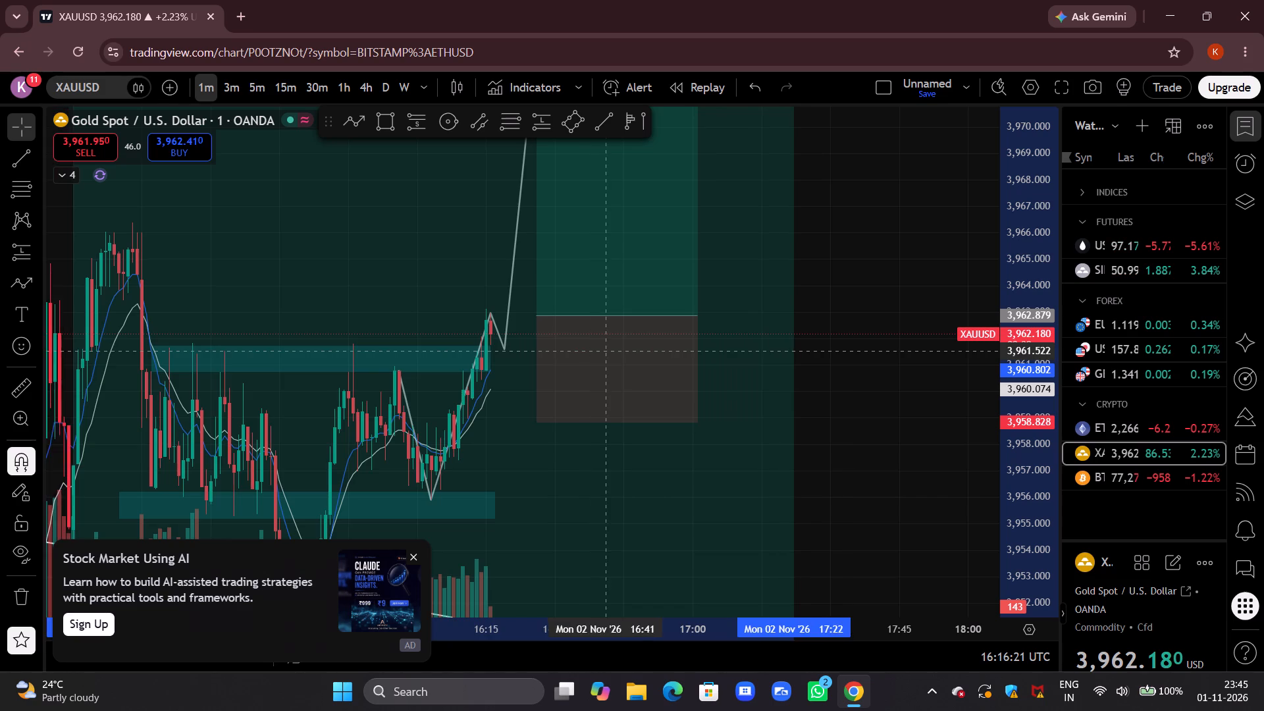
drag(598, 351, 533, 342)
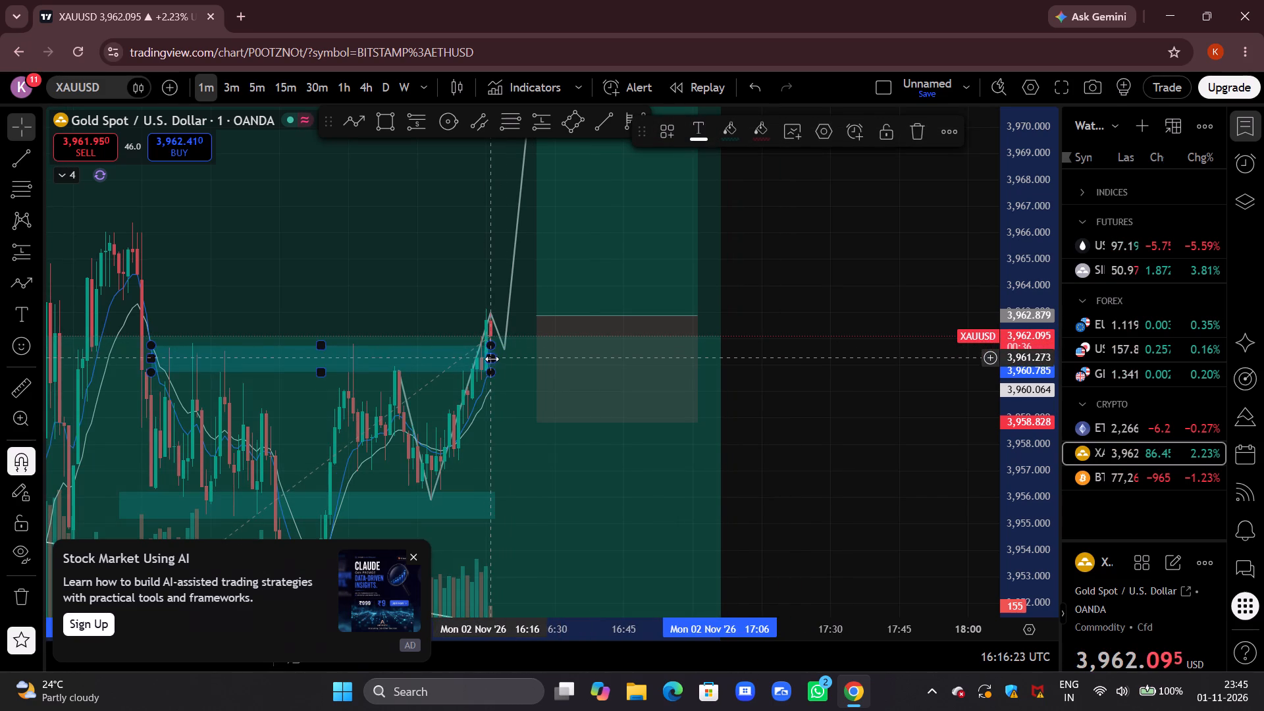
Extend the upper teal zone on the gold chart forward in time to 16:35.
drag(492, 359, 578, 354)
Examine the gold chart on the 5-minute timeframe, comparing the projected path and both long positions with the zones and trend line.
scroll(804, 303, down, 7)
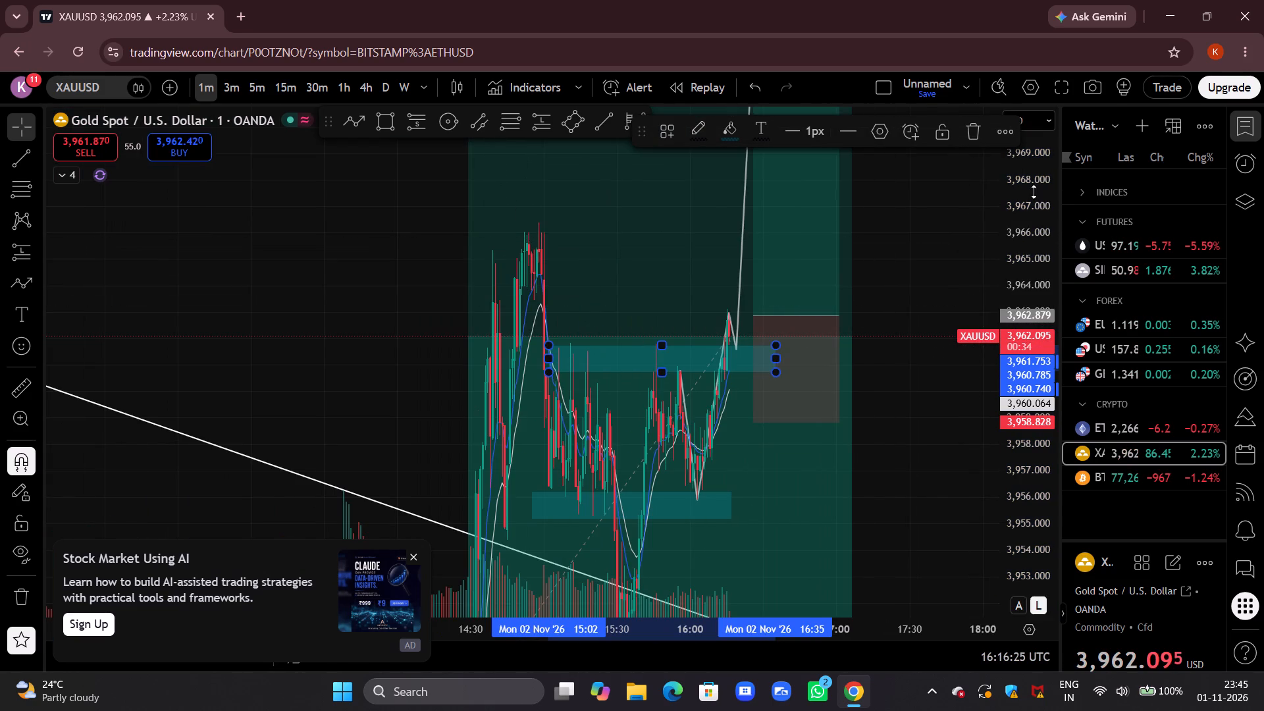
drag(1034, 192, 991, 492)
click(250, 84)
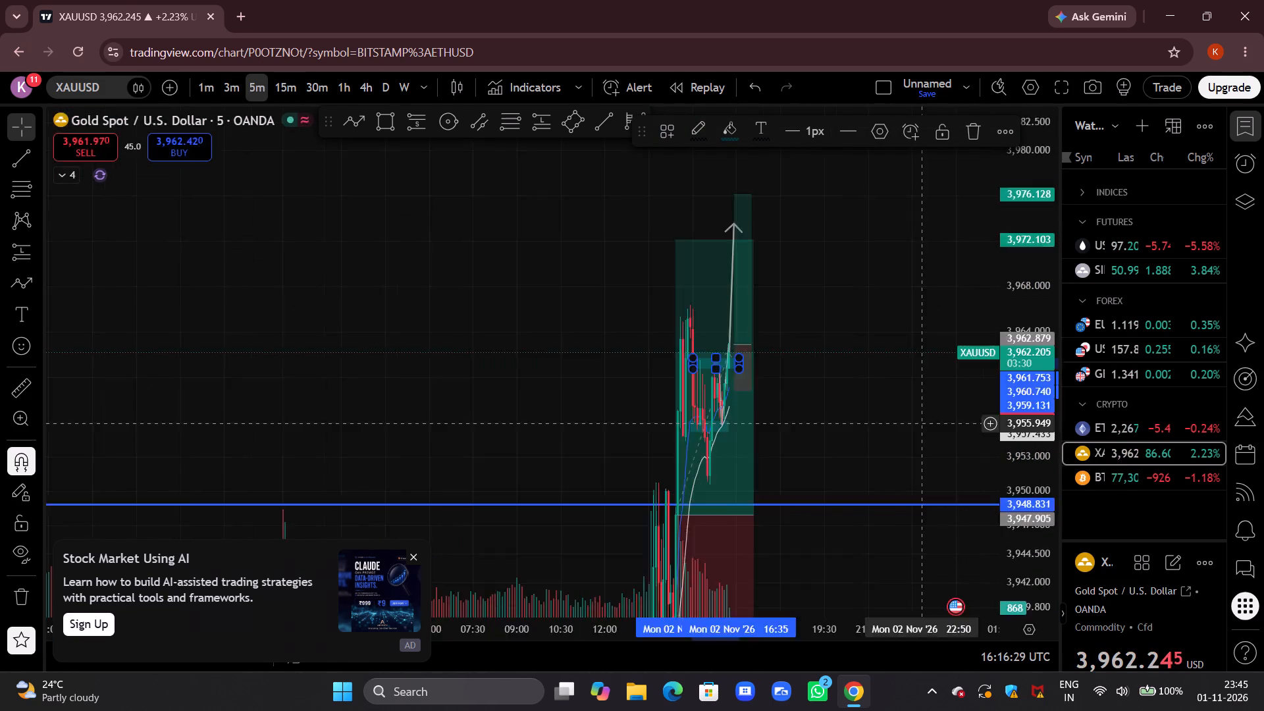
drag(920, 423, 801, 311)
scroll(801, 311, up, 7)
drag(598, 332, 796, 298)
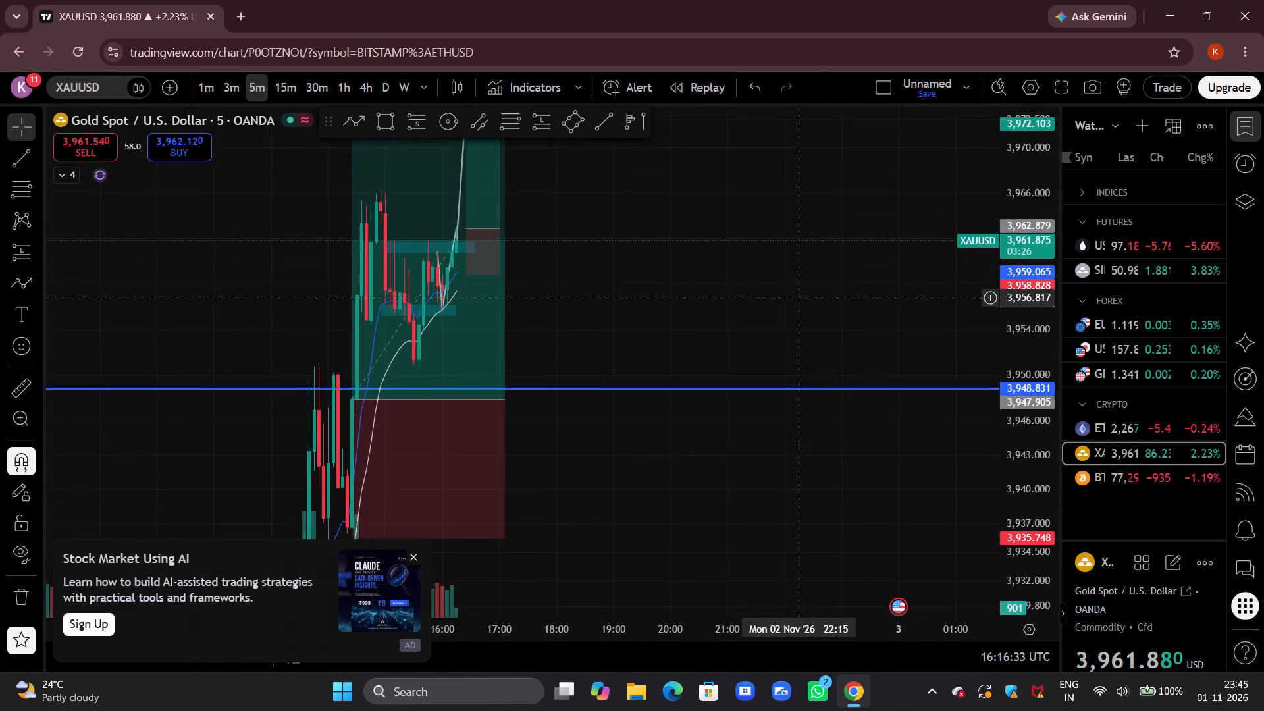
drag(796, 298, 782, 424)
drag(662, 399, 833, 402)
scroll(847, 381, up, 6)
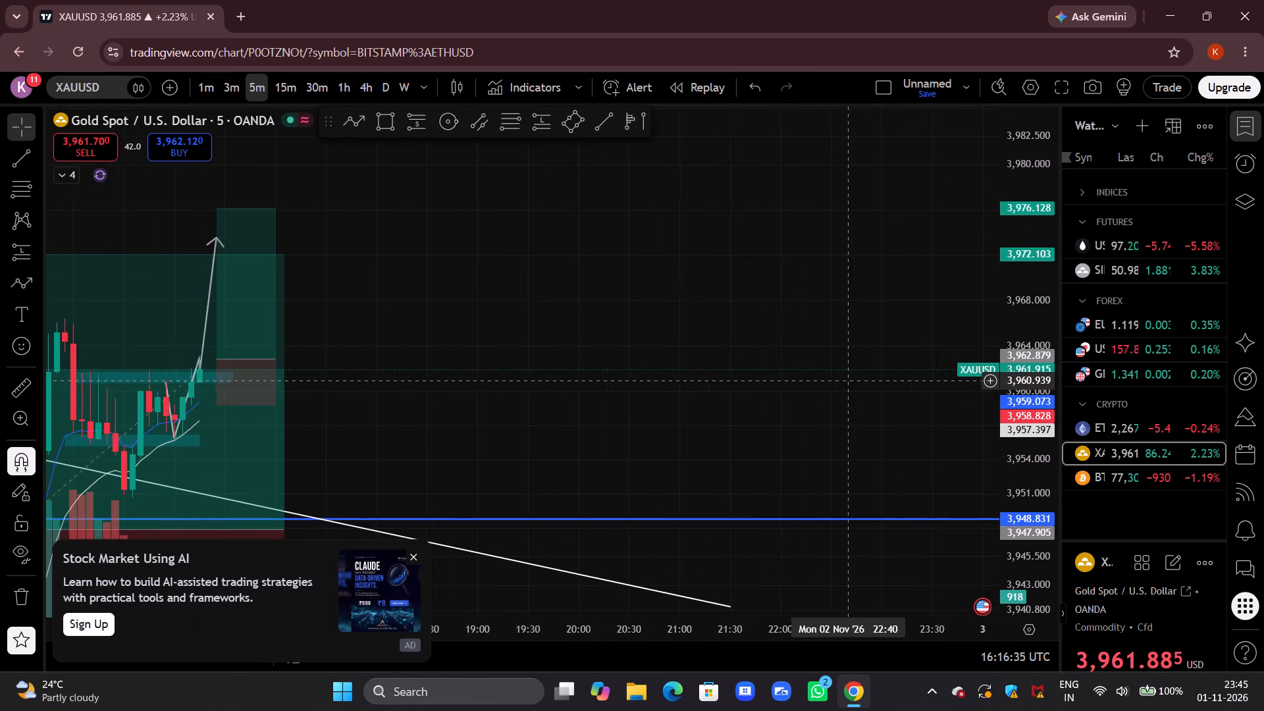
drag(528, 334, 848, 315)
scroll(762, 338, up, 4)
scroll(634, 345, up, 5)
drag(603, 364, 881, 337)
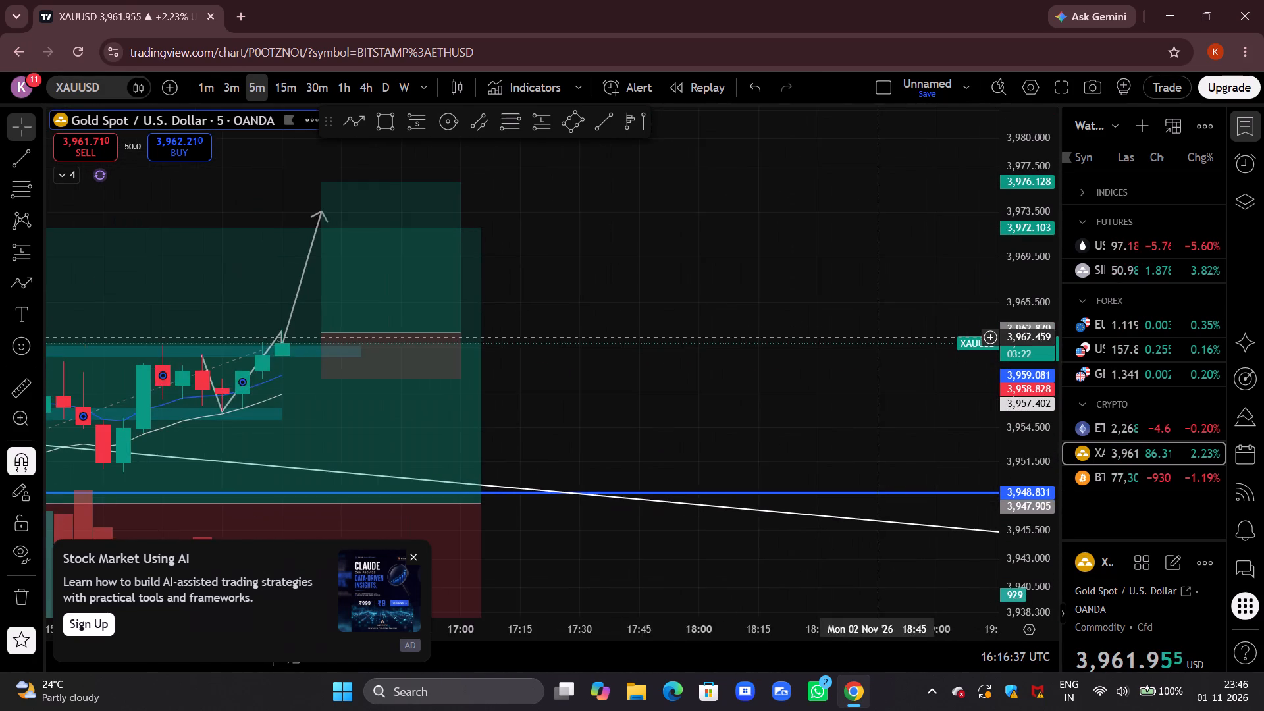
drag(658, 326, 821, 322)
scroll(778, 325, down, 7)
drag(1036, 504, 1035, 361)
drag(941, 379, 912, 410)
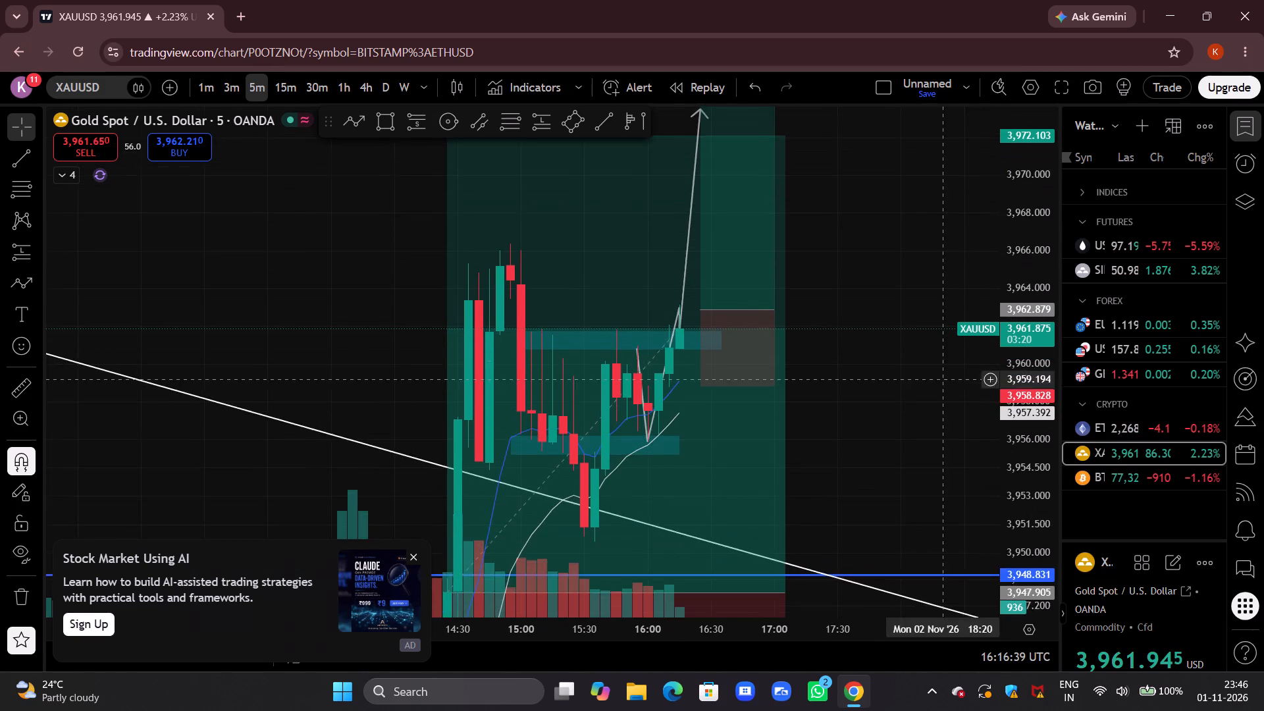
drag(912, 410, 885, 429)
Examine gold on the 3-minute and 1-minute timeframes, studying recent candles around the projected pullback, upper teal zone and new long's entry.
click(228, 93)
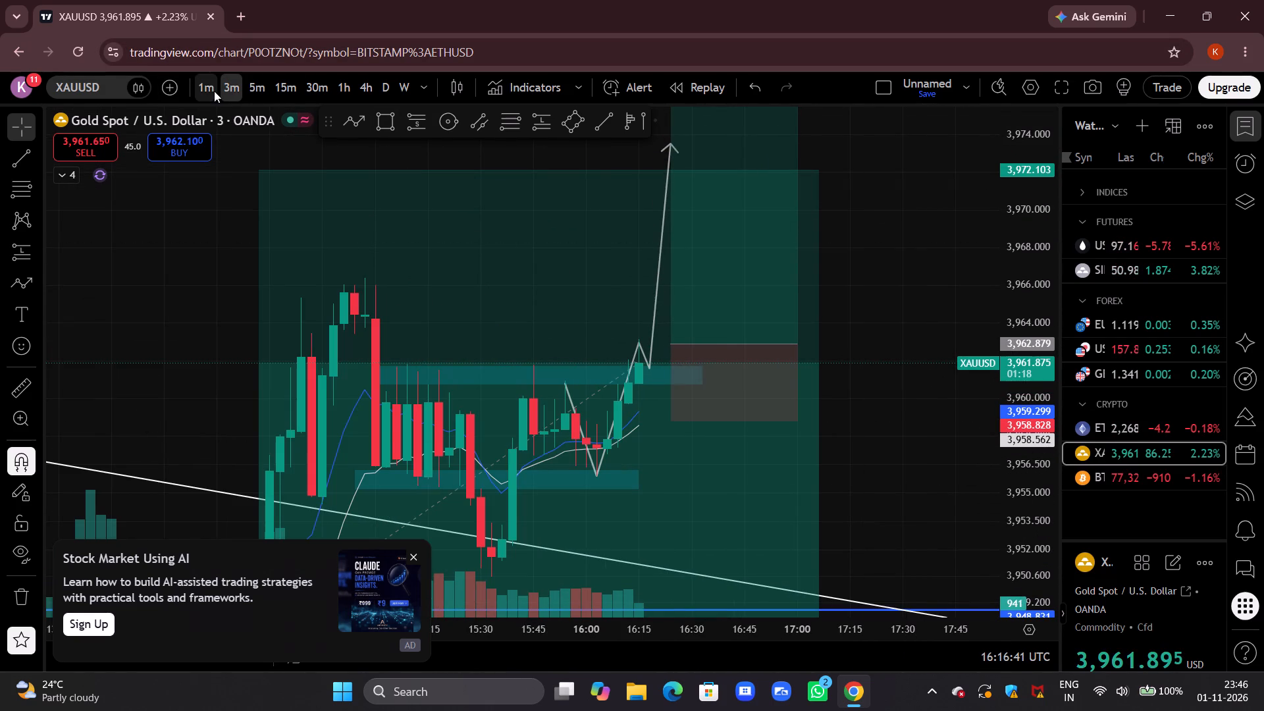
click(214, 91)
scroll(574, 218, down, 5)
scroll(411, 172, down, 5)
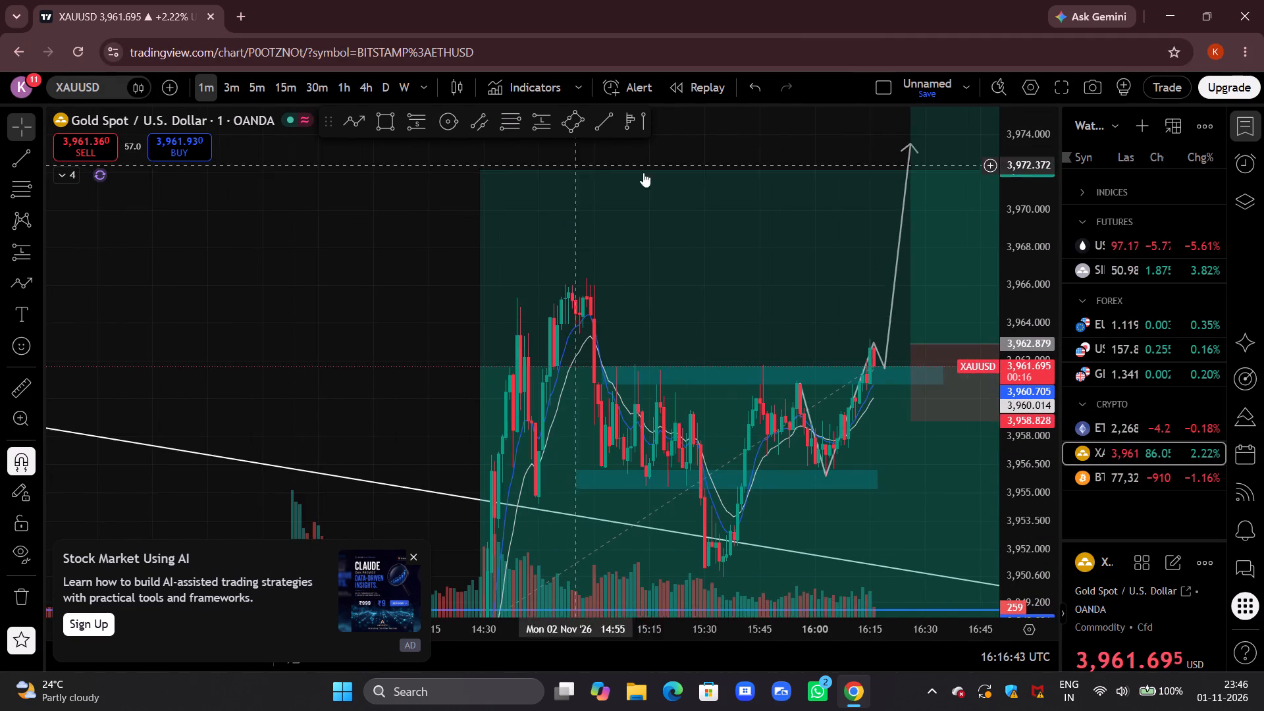
drag(791, 131, 441, 166)
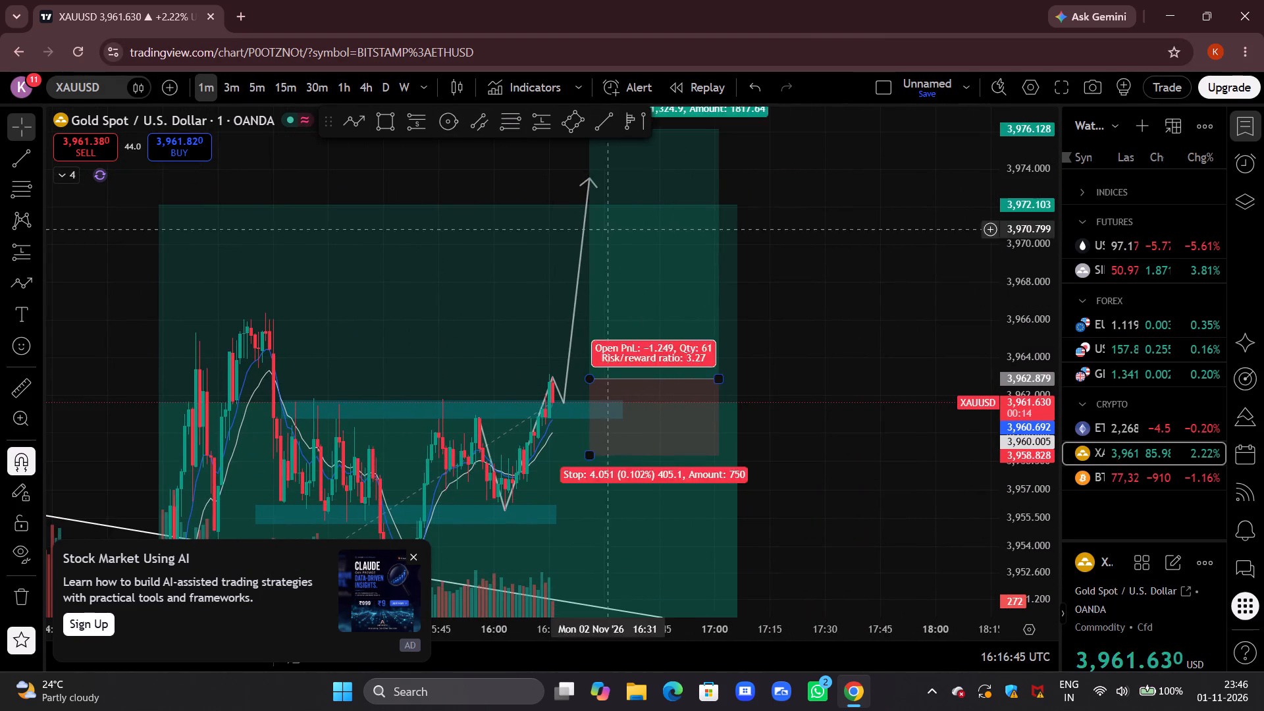
drag(867, 361, 930, 349)
scroll(920, 347, up, 4)
drag(803, 356, 953, 317)
drag(831, 364, 897, 353)
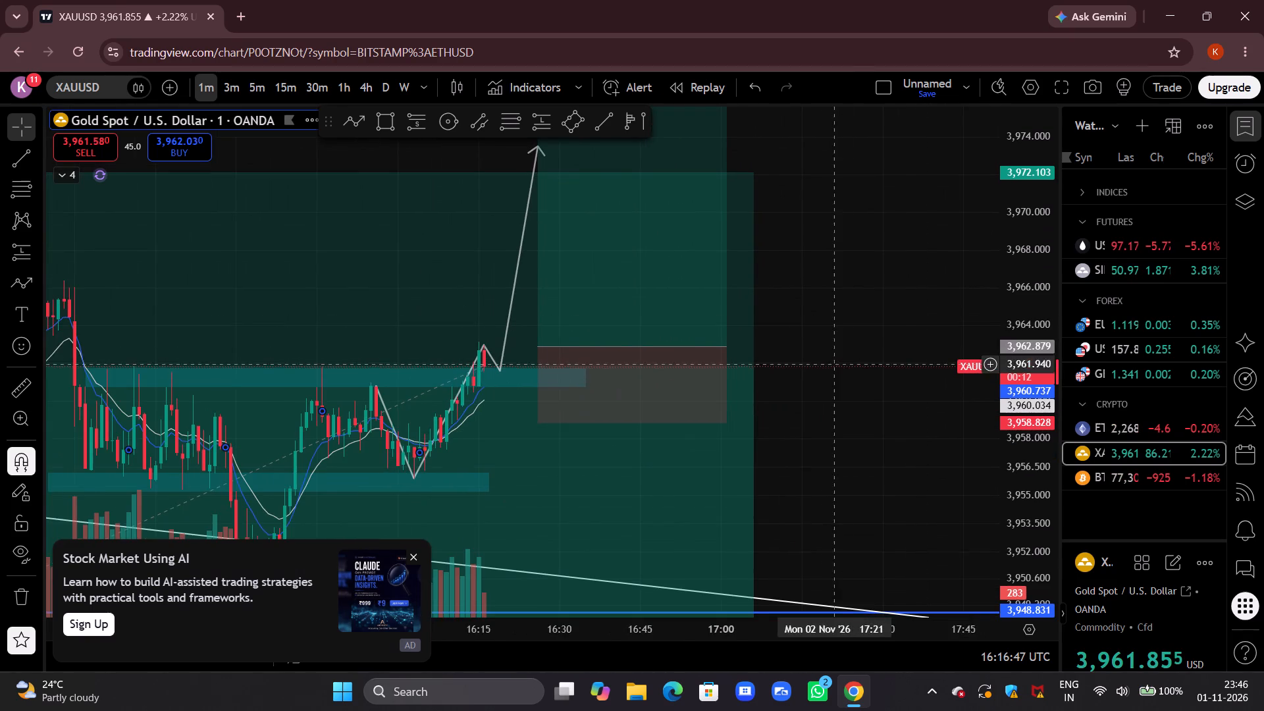
drag(897, 353, 908, 352)
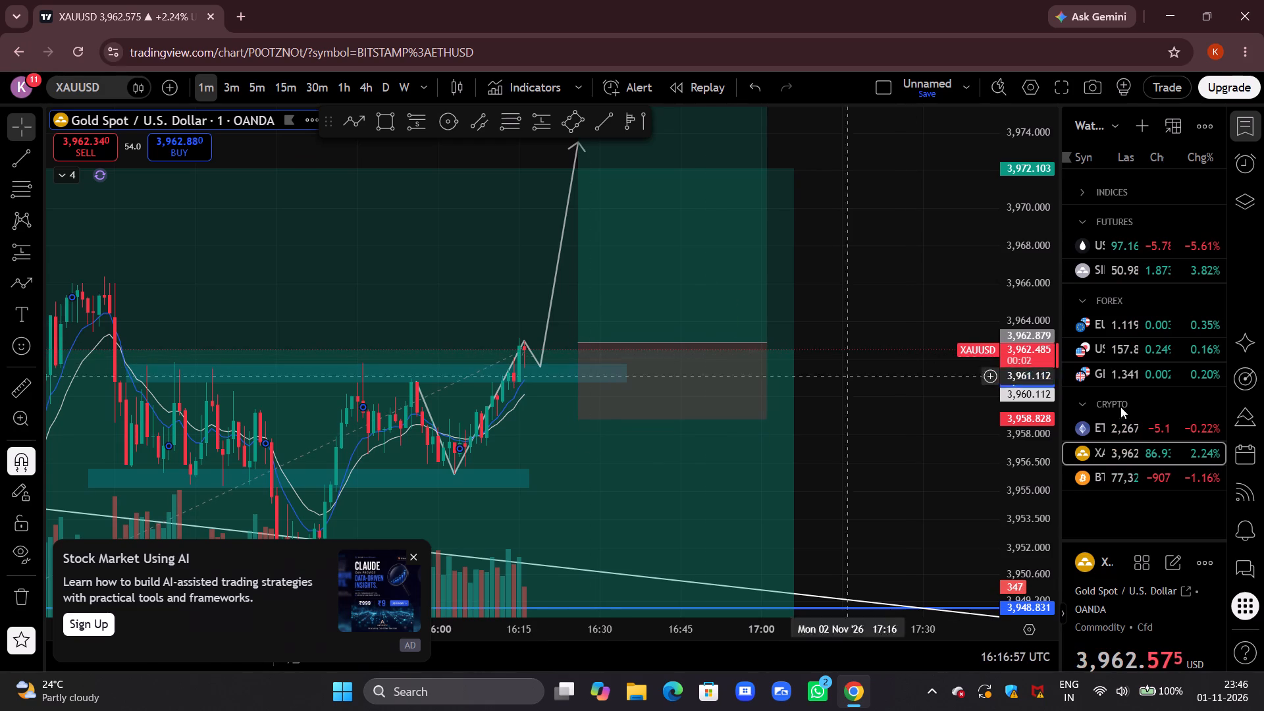
drag(968, 420, 861, 422)
drag(1037, 563, 1020, 339)
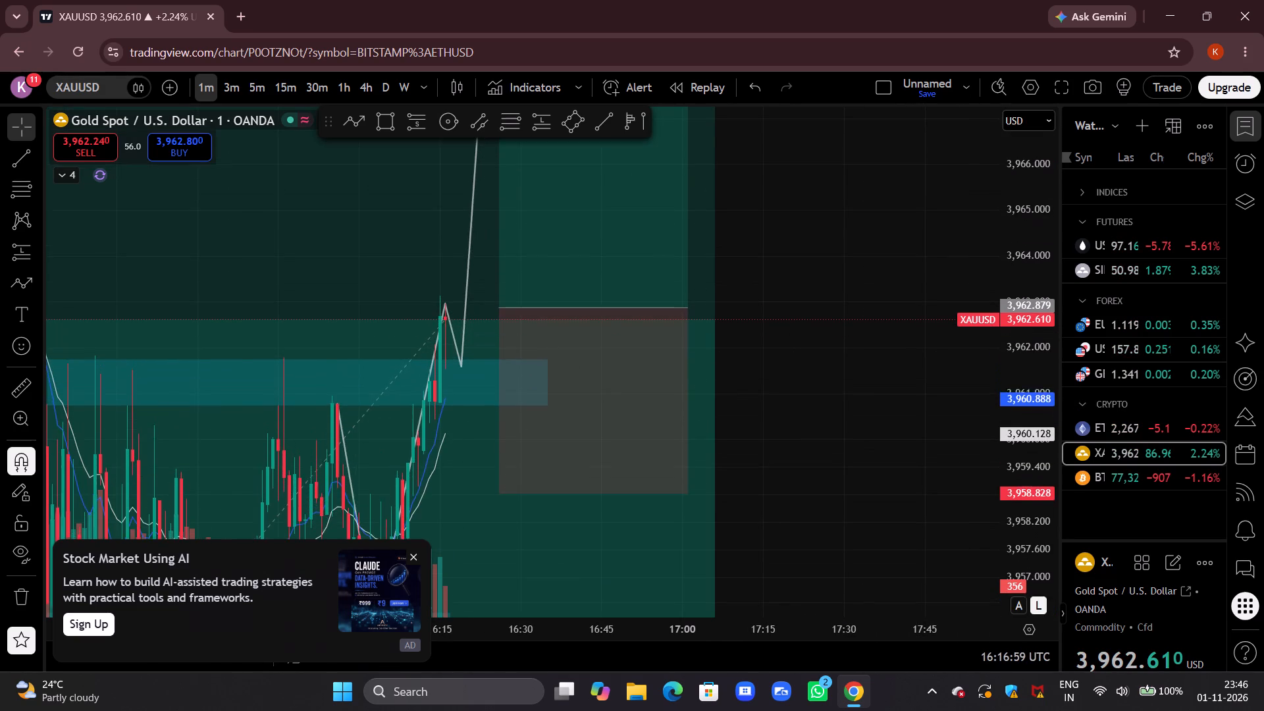
drag(835, 395, 932, 395)
scroll(932, 395, up, 4)
drag(806, 396, 1040, 411)
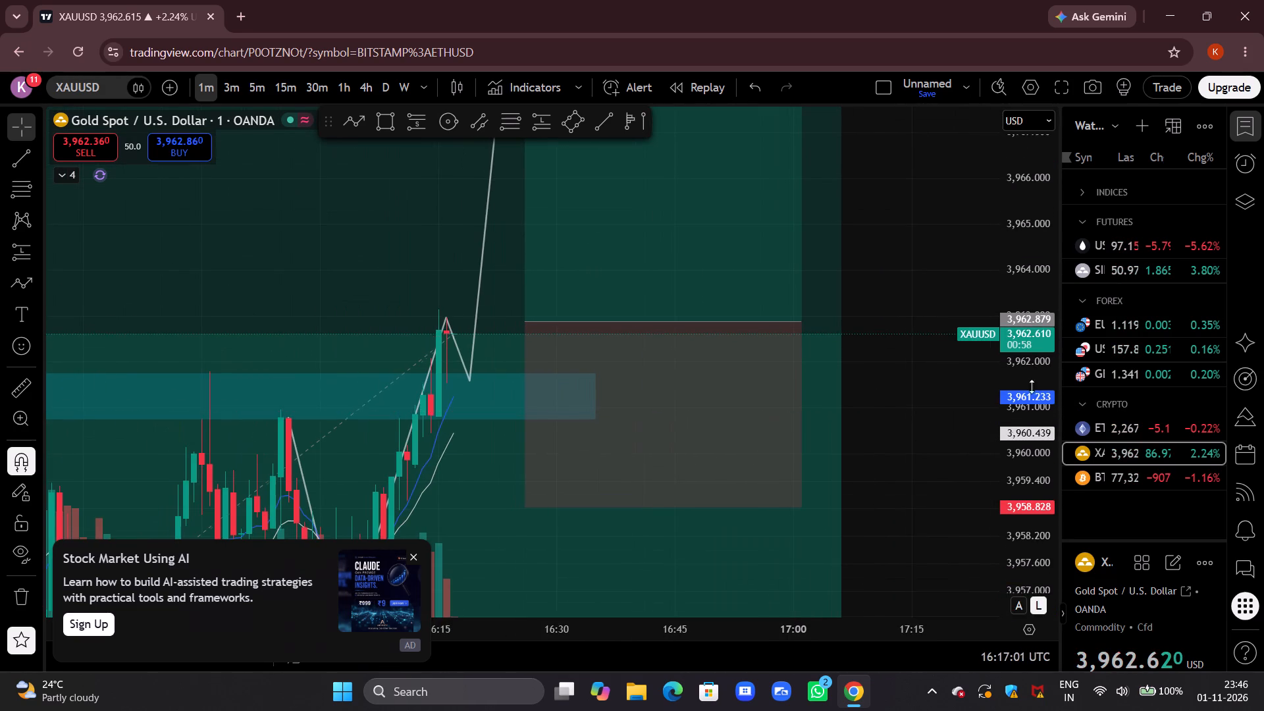
drag(1032, 386, 999, 451)
drag(889, 442, 944, 440)
scroll(941, 440, up, 3)
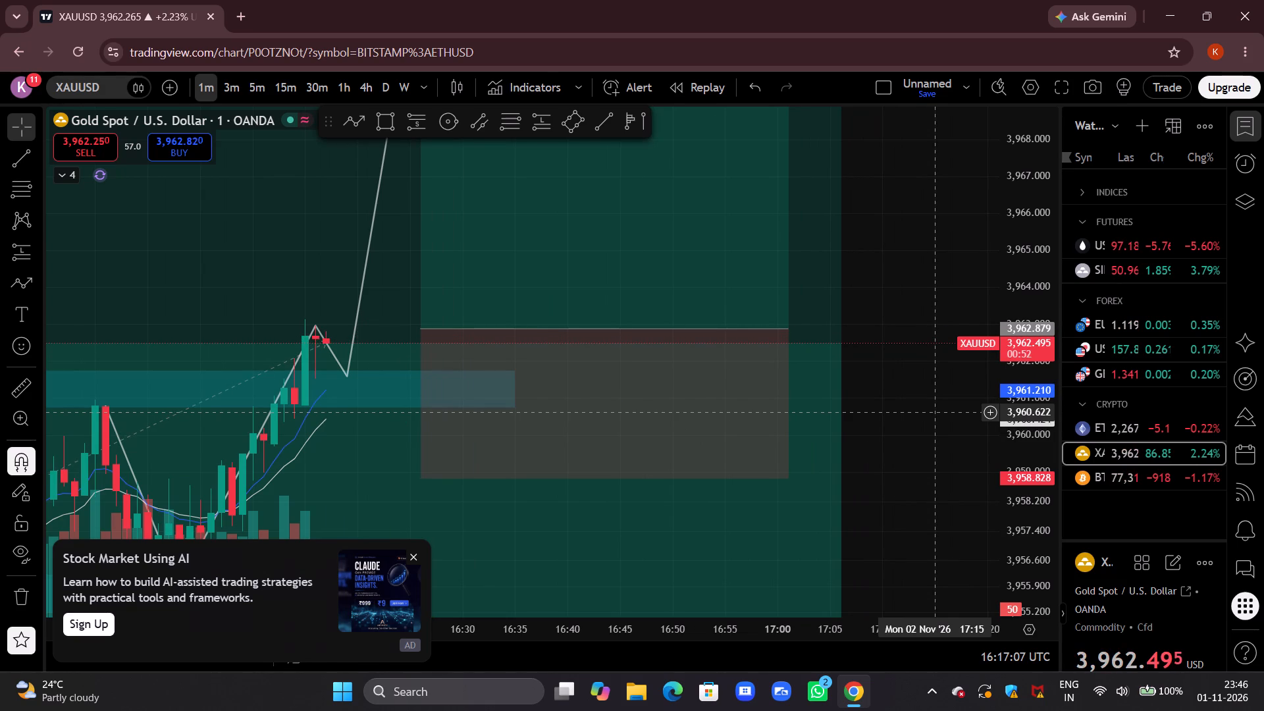
Examine gold on the 5-minute timeframe again, checking the latest candles against the upper teal zone and the projected path.
click(244, 80)
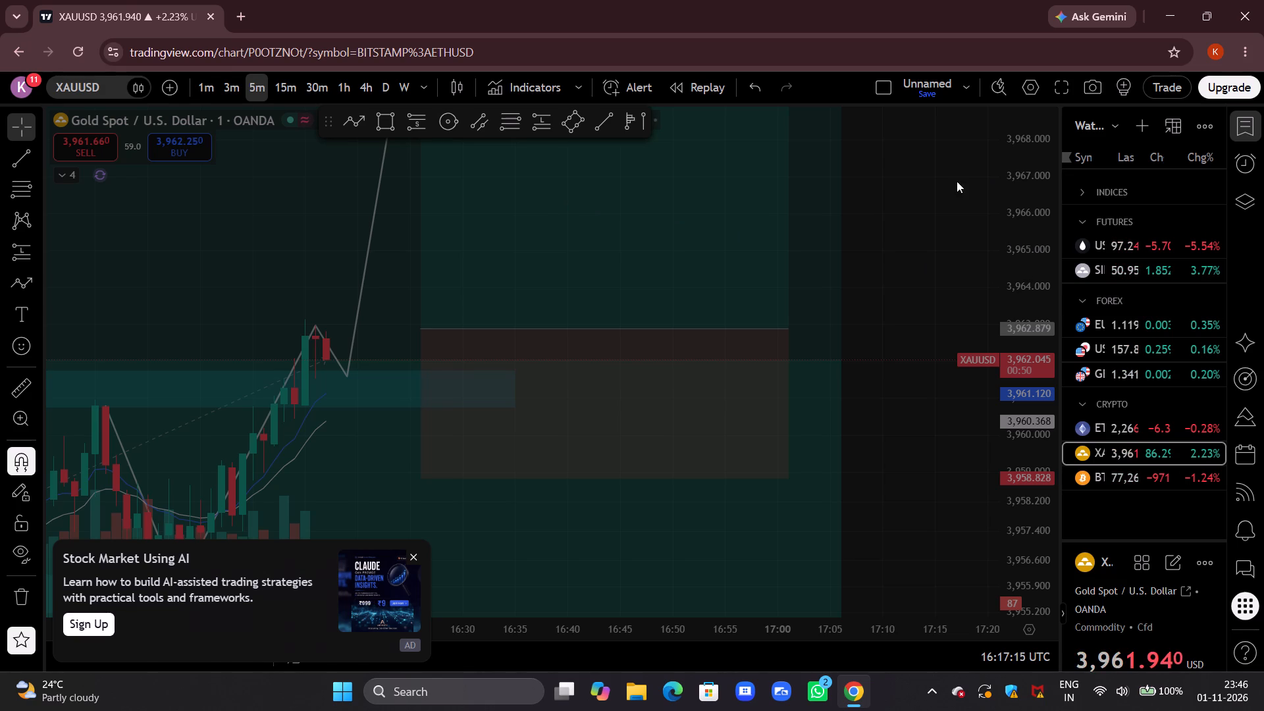
drag(895, 313, 927, 293)
drag(1028, 233, 944, 432)
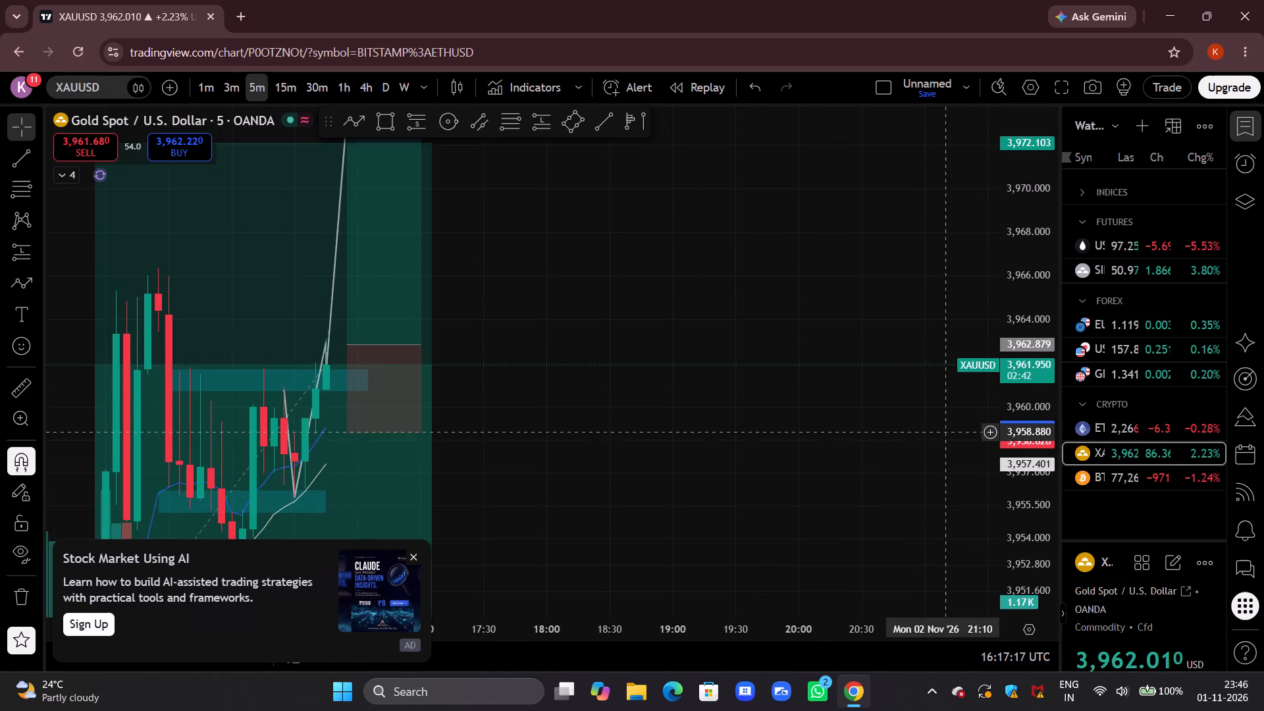
drag(678, 400, 850, 373)
drag(1023, 240, 976, 395)
drag(783, 382, 897, 350)
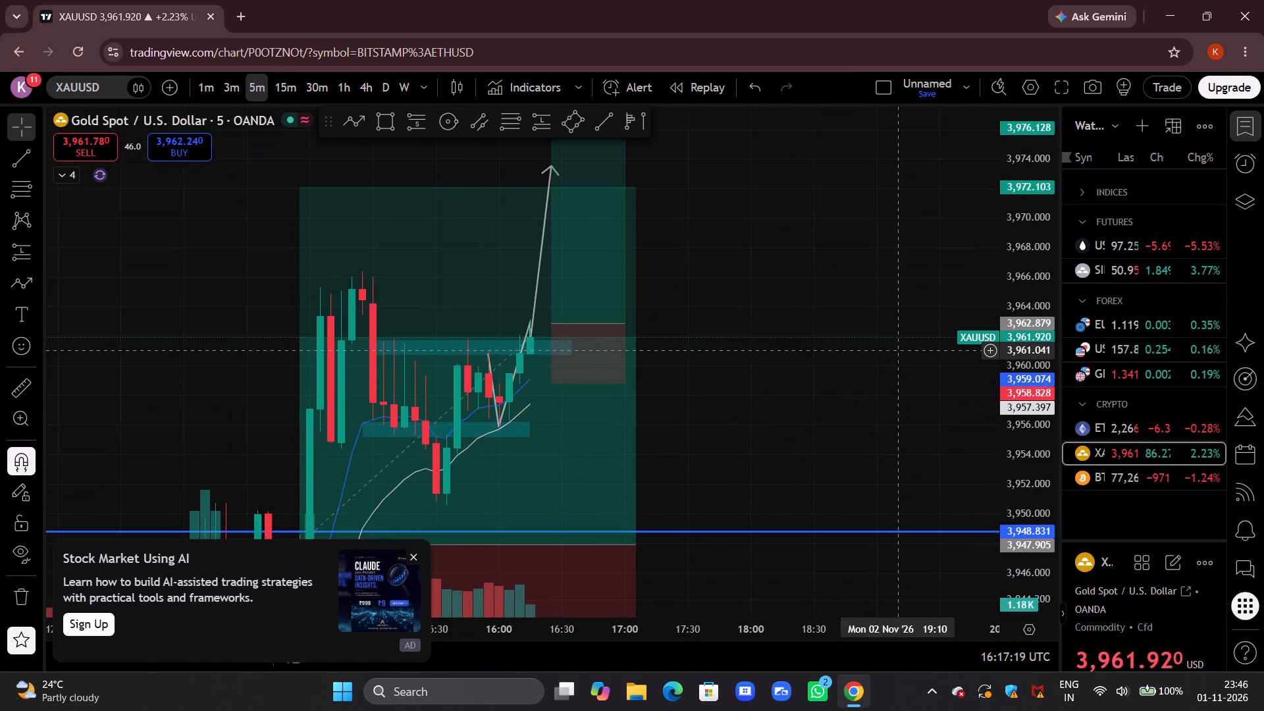
scroll(897, 350, up, 2)
drag(789, 371, 947, 300)
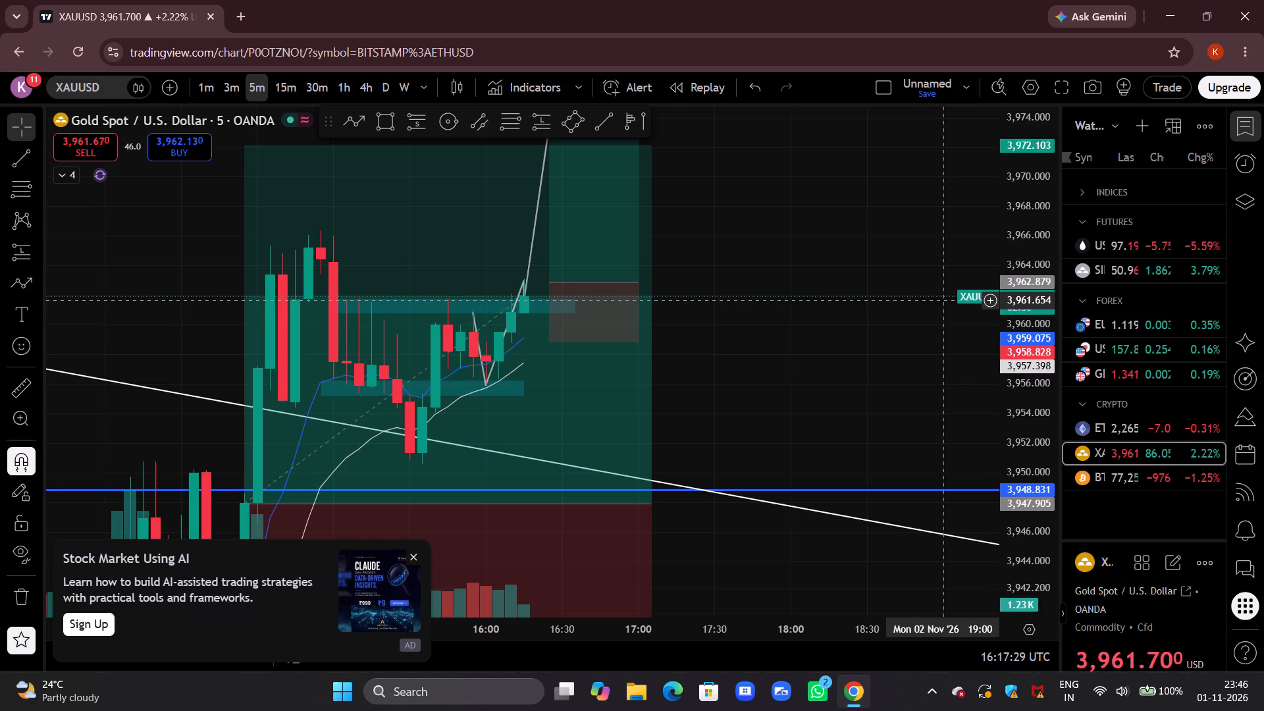
Close the advertisement covering the chart and dismiss the ad-free upgrade offer.
click(414, 558)
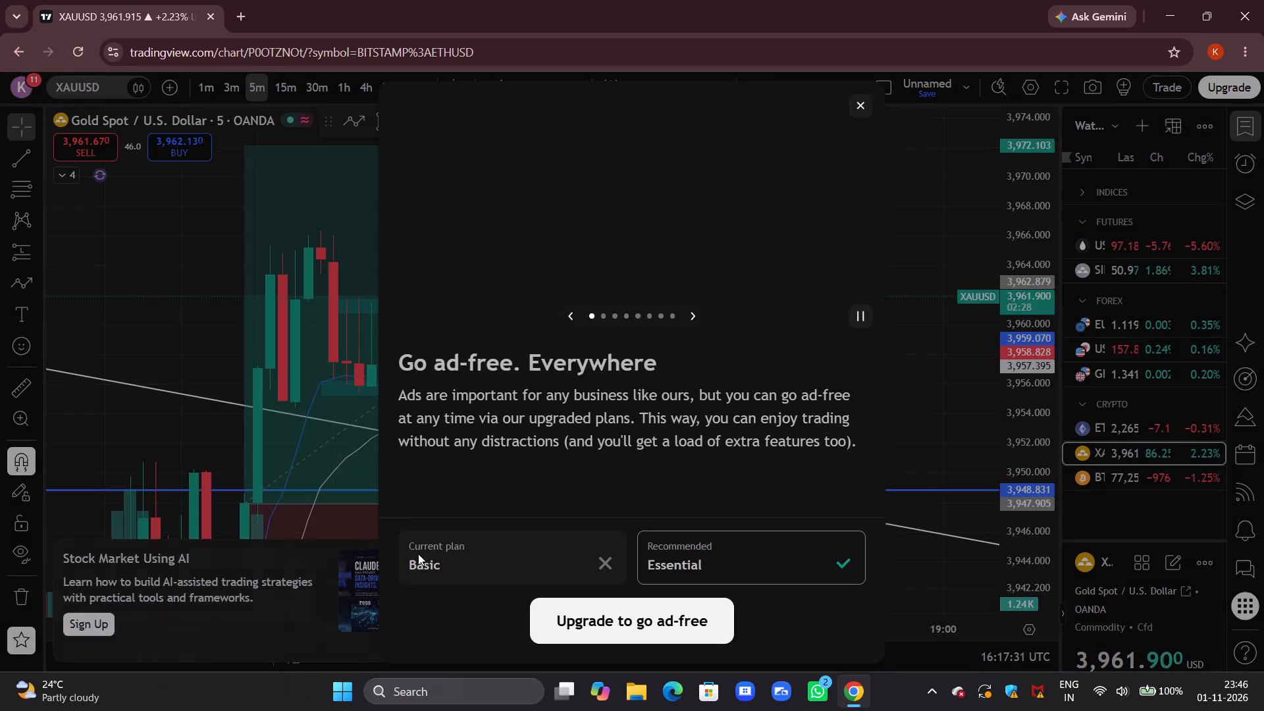
click(855, 109)
Examine the full 5-minute gold setup, including both long positions, the projected path, the trend line and the blue horizontal level.
drag(880, 349, 868, 276)
drag(1025, 257, 979, 374)
drag(923, 370, 777, 379)
scroll(773, 379, down, 4)
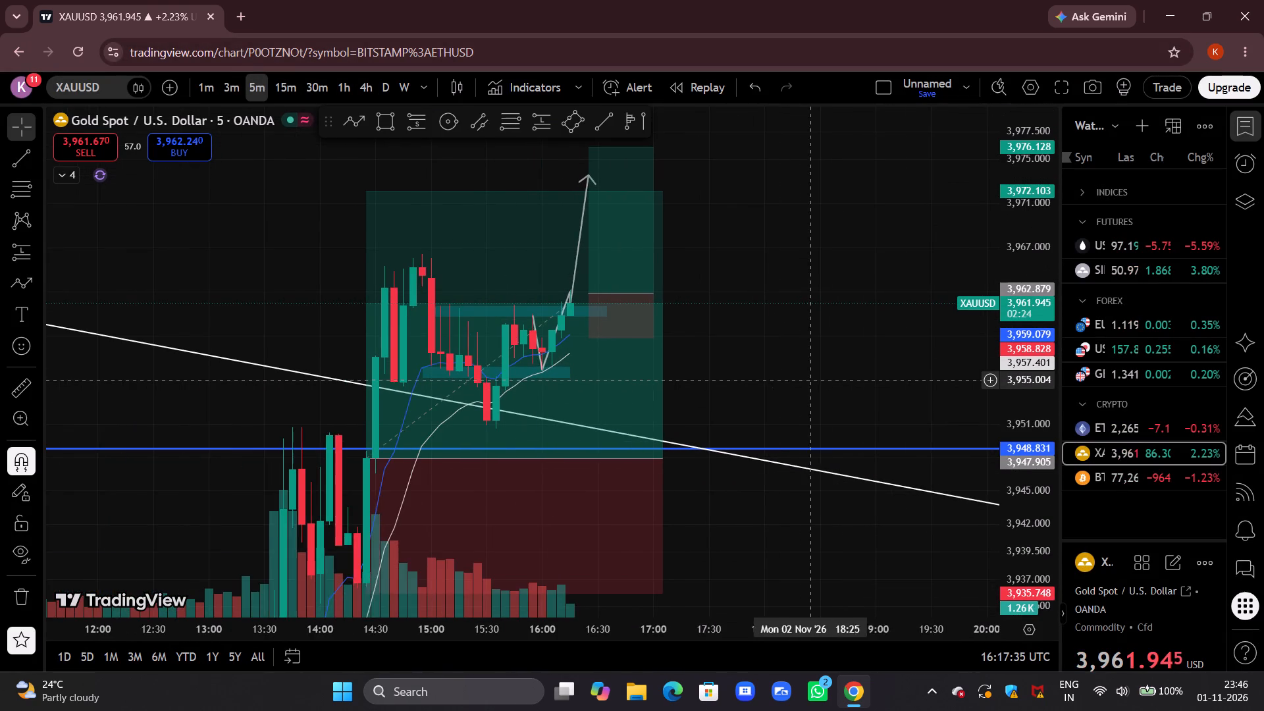
drag(853, 380, 788, 394)
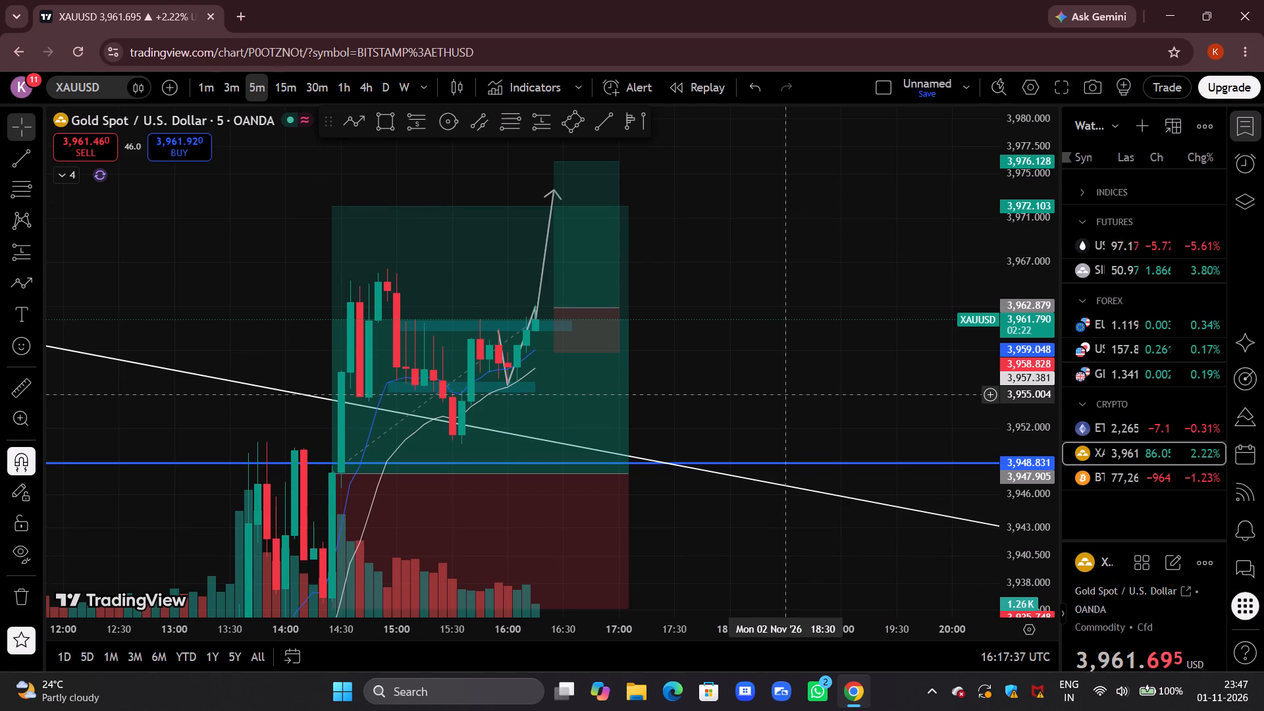
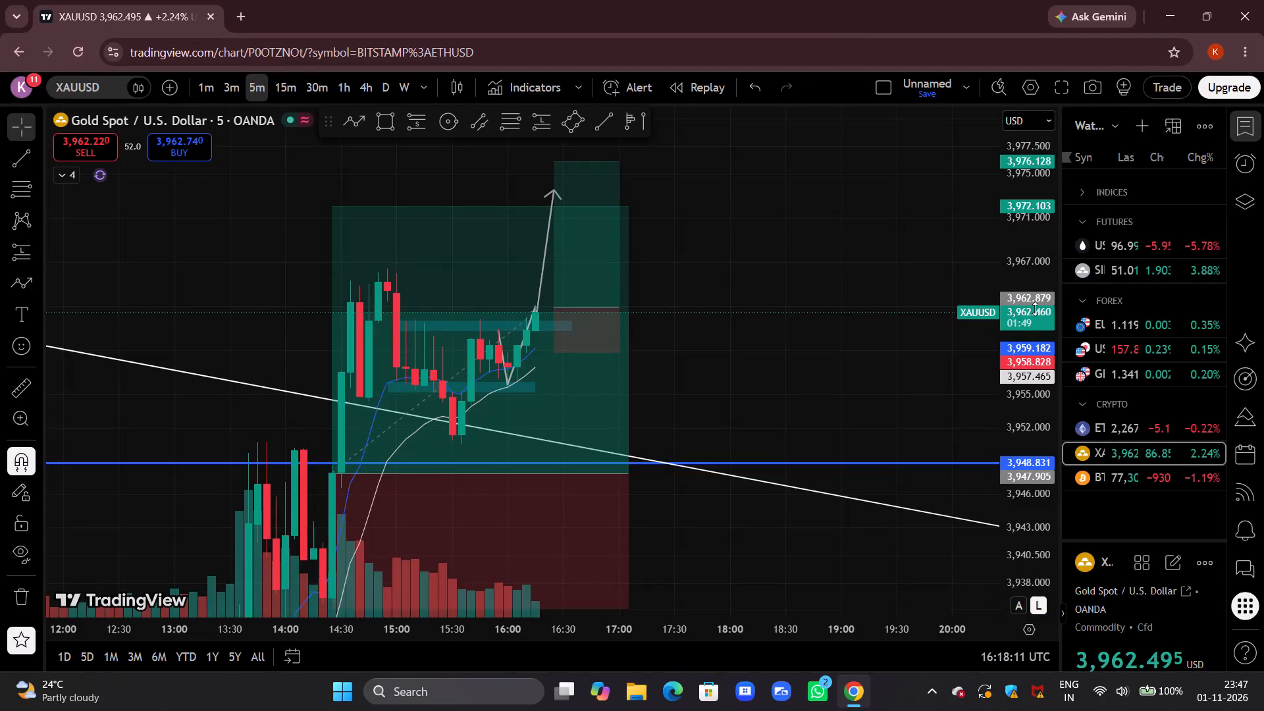
Draw a nearly level trend line from gold's 13:45 swing high at about 3,950.7, extending past 17:30.
drag(1035, 290, 979, 386)
drag(793, 360, 858, 282)
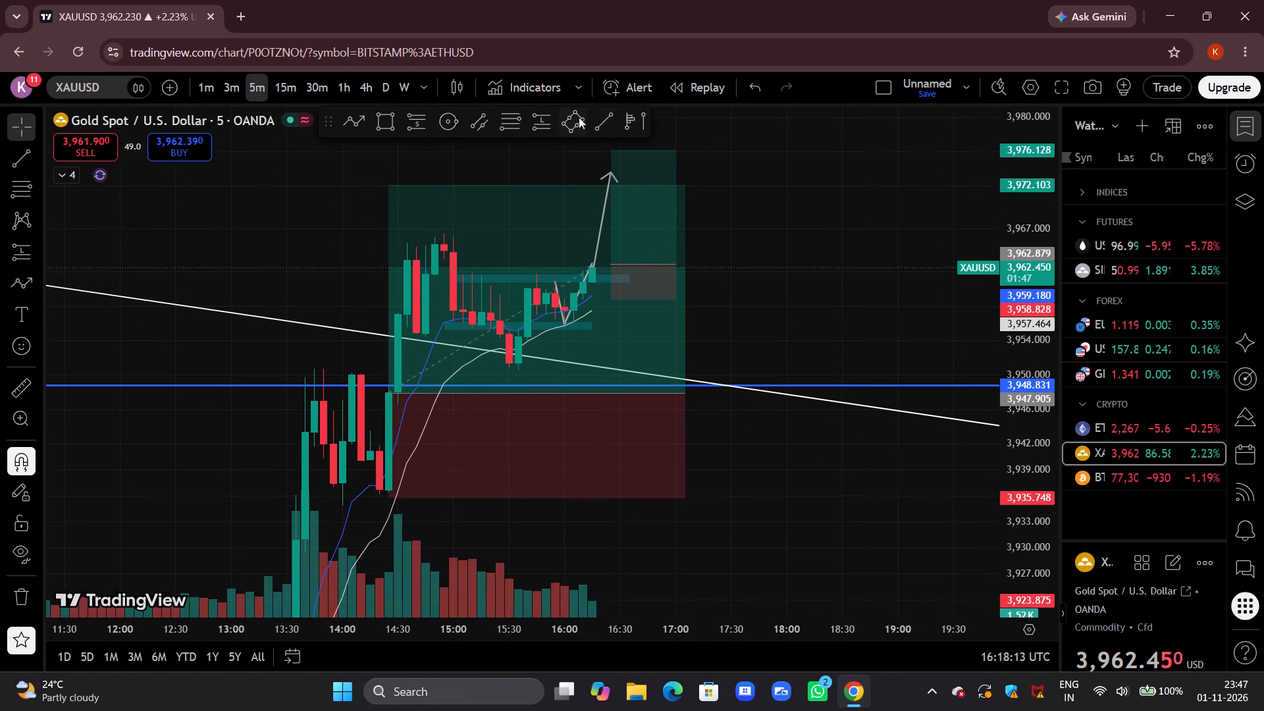
click(598, 117)
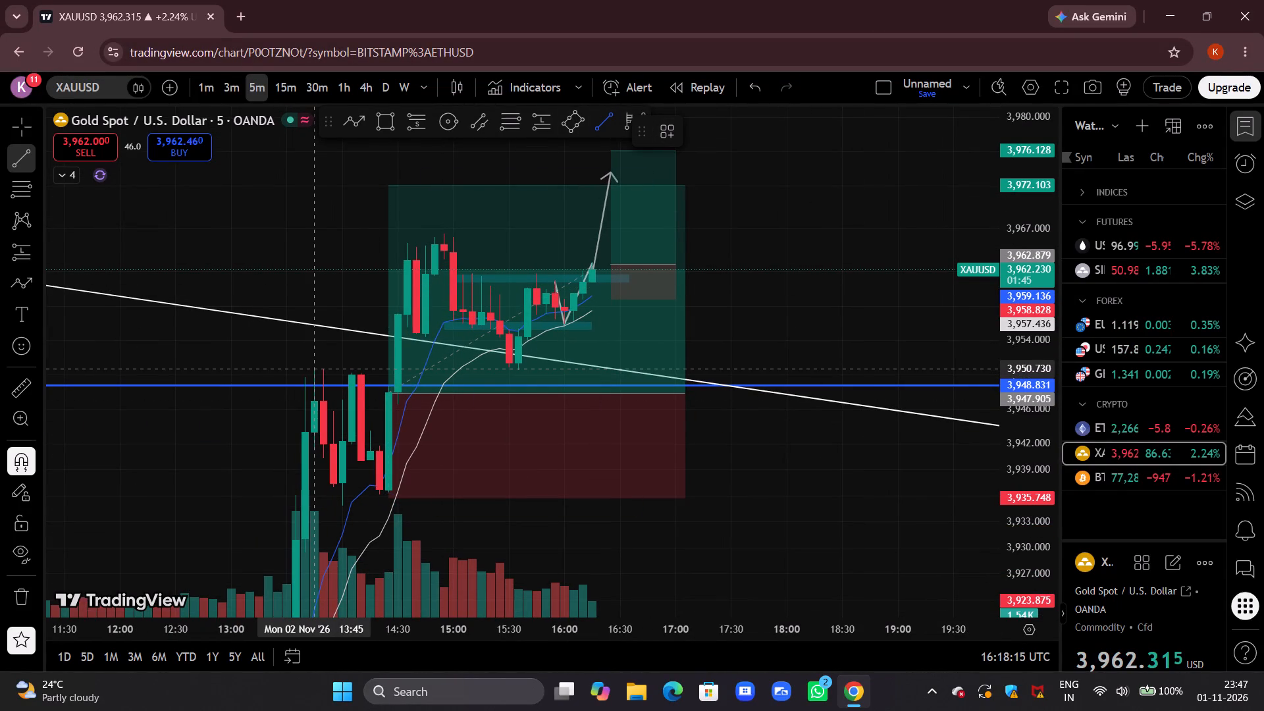
click(317, 371)
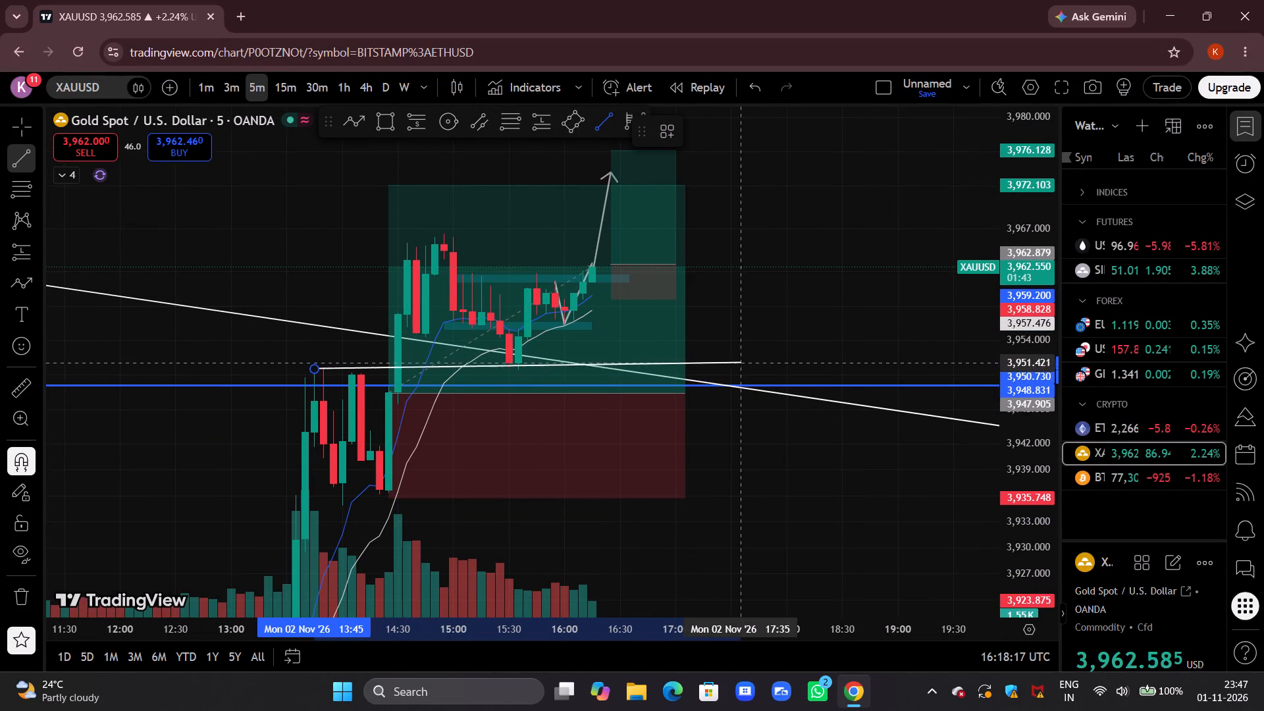
click(754, 368)
click(796, 312)
Delete the long descending white trend line from the gold chart.
drag(837, 305, 793, 339)
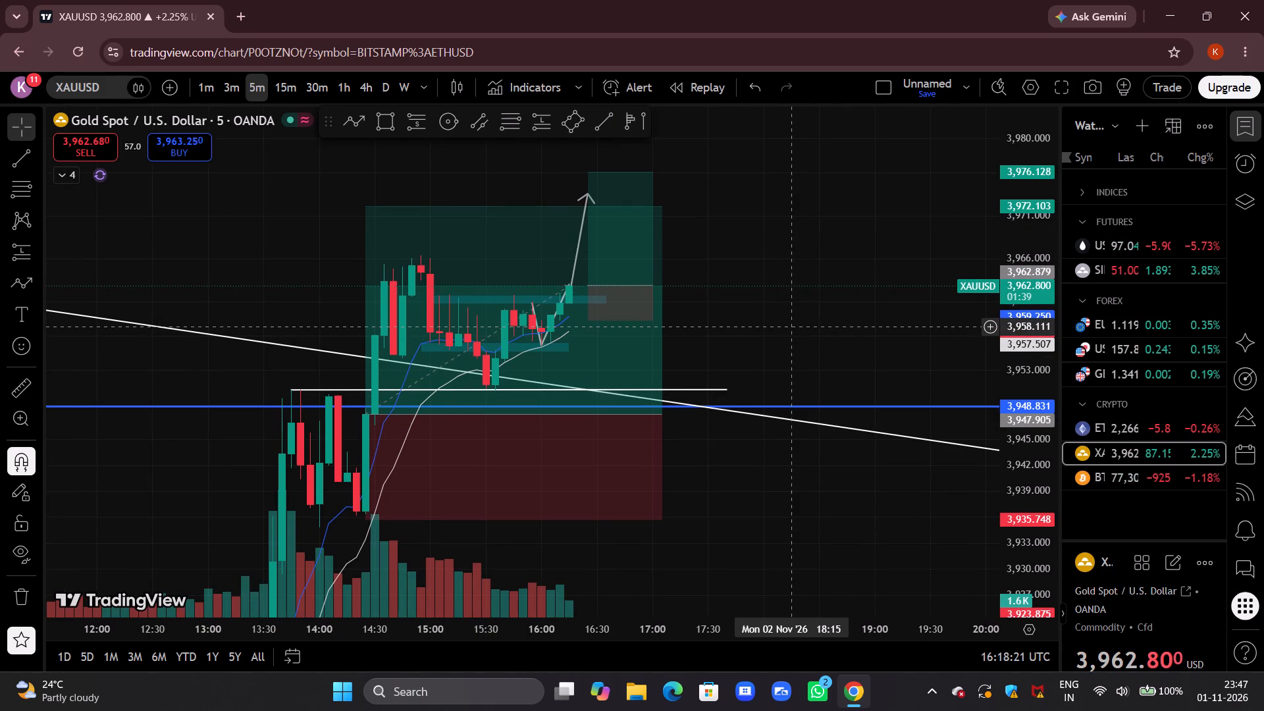
scroll(793, 327, down, 6)
drag(864, 305, 747, 303)
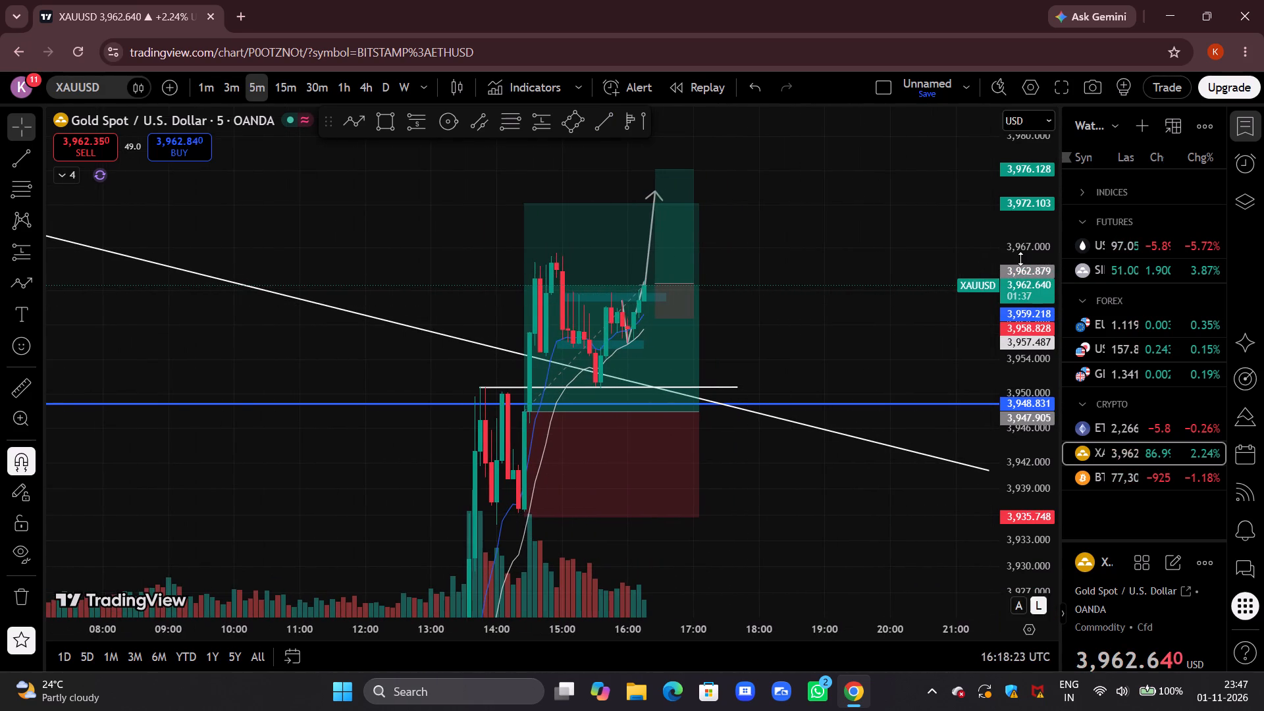
drag(1020, 259, 982, 382)
click(853, 420)
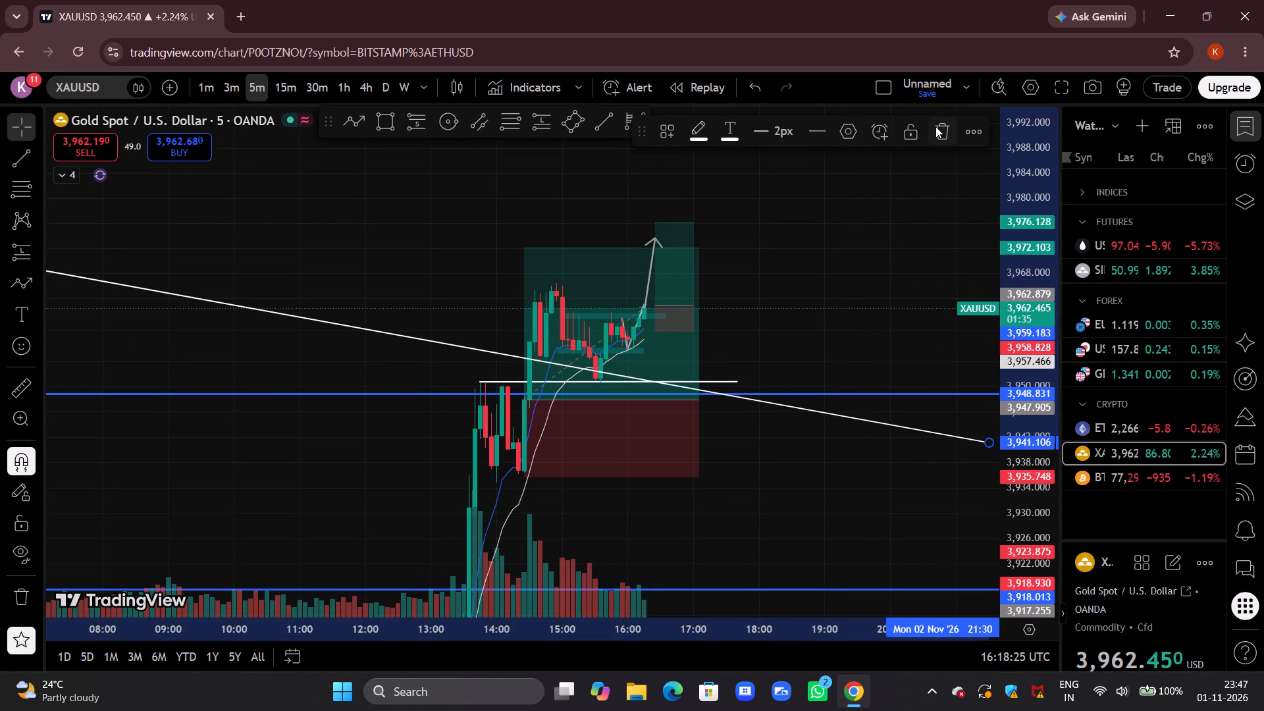
click(935, 126)
Examine the 5-minute gold chart around both long positions, the white level line and the earlier session's blue horizontal levels.
drag(1011, 208, 981, 275)
drag(897, 286, 888, 206)
scroll(873, 252, down, 6)
drag(939, 255, 897, 255)
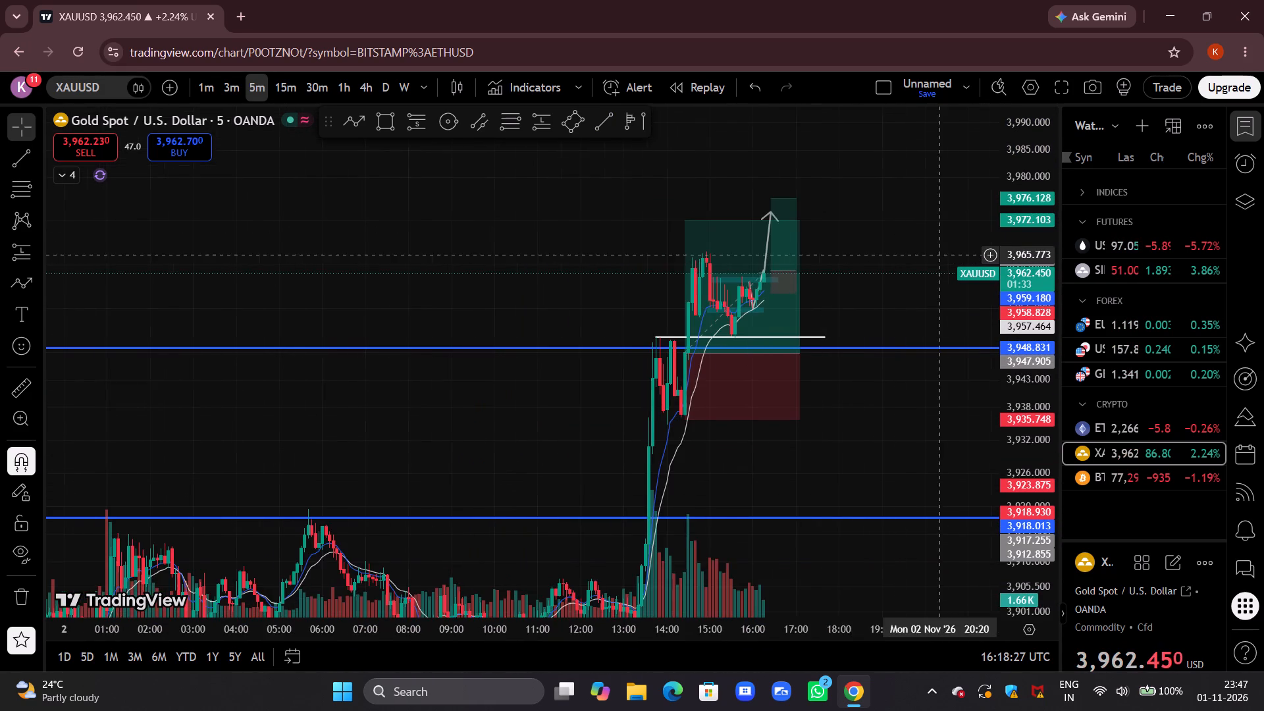
drag(897, 255, 788, 284)
scroll(788, 284, up, 3)
drag(706, 462, 828, 452)
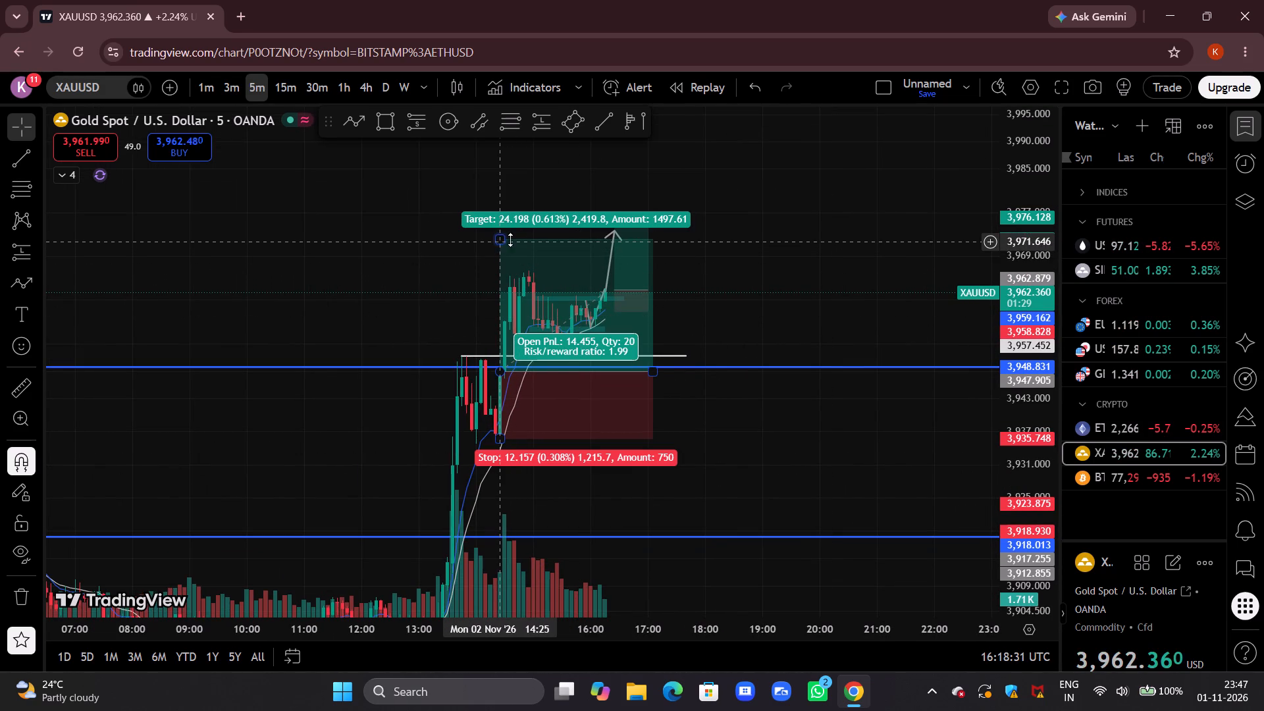
drag(1030, 490, 1037, 387)
drag(880, 262, 833, 280)
scroll(825, 288, up, 4)
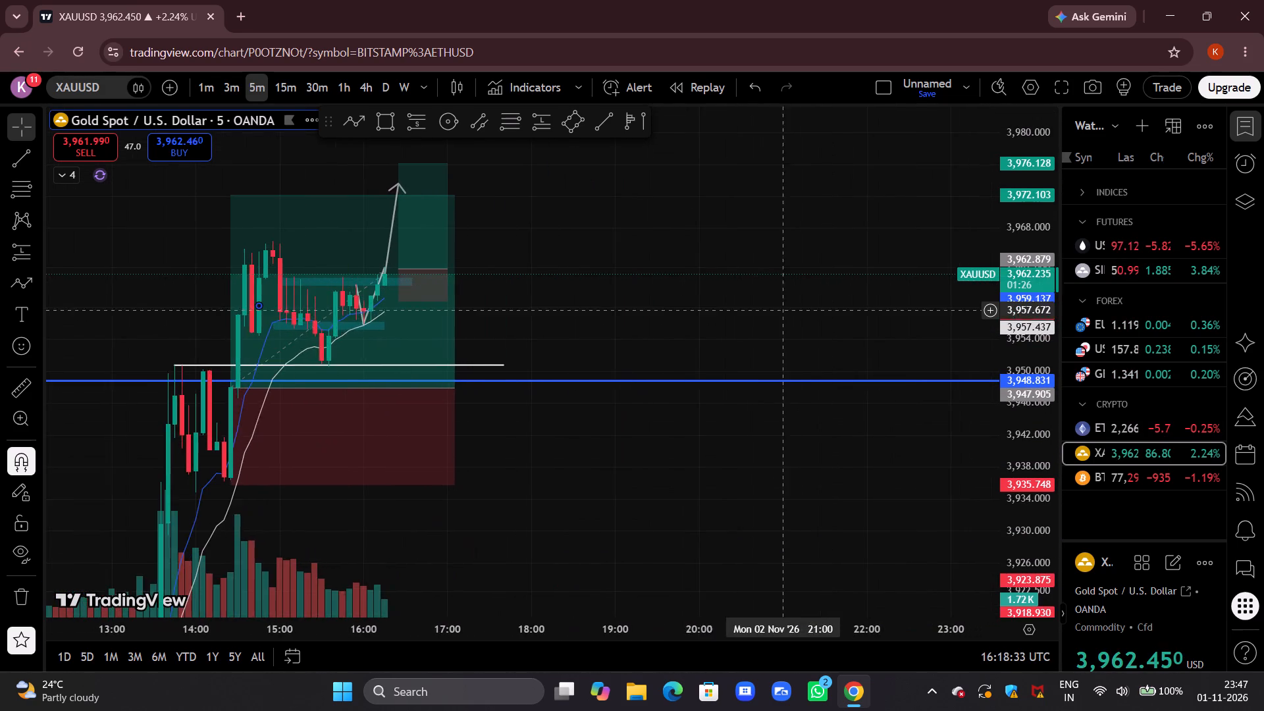
drag(741, 315, 837, 310)
drag(746, 284, 826, 289)
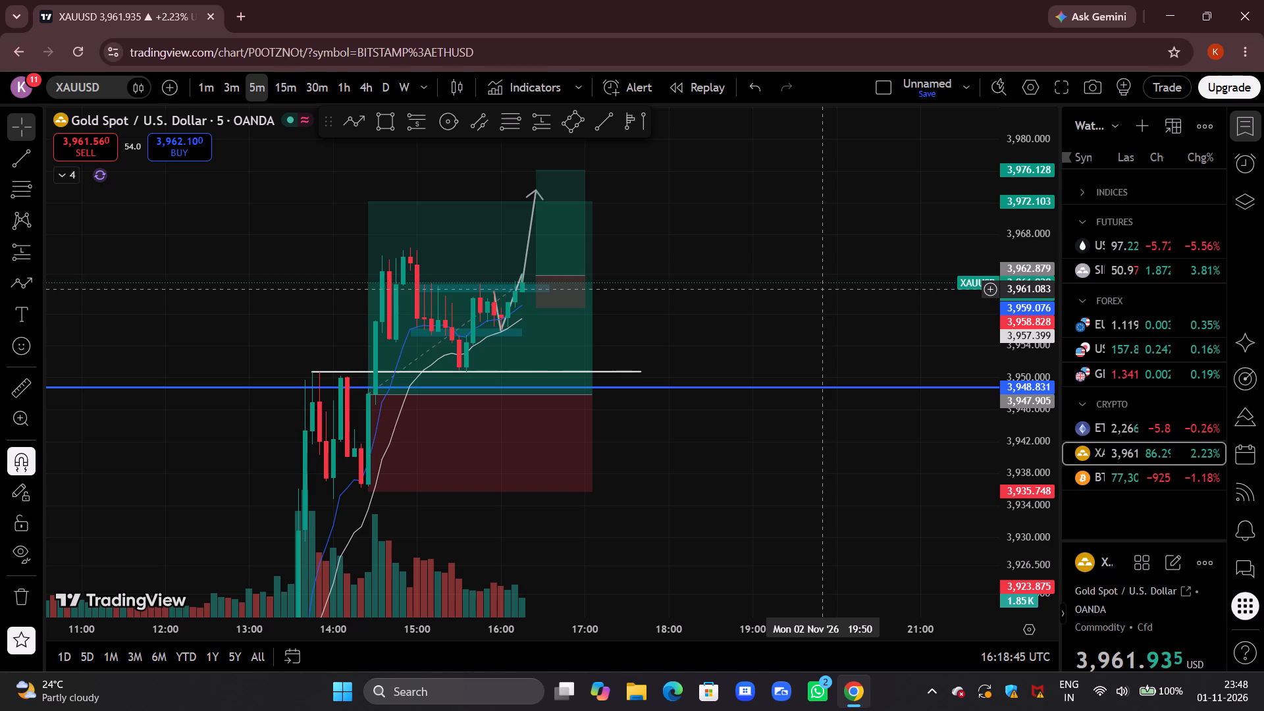
drag(1049, 180, 961, 368)
scroll(952, 369, down, 5)
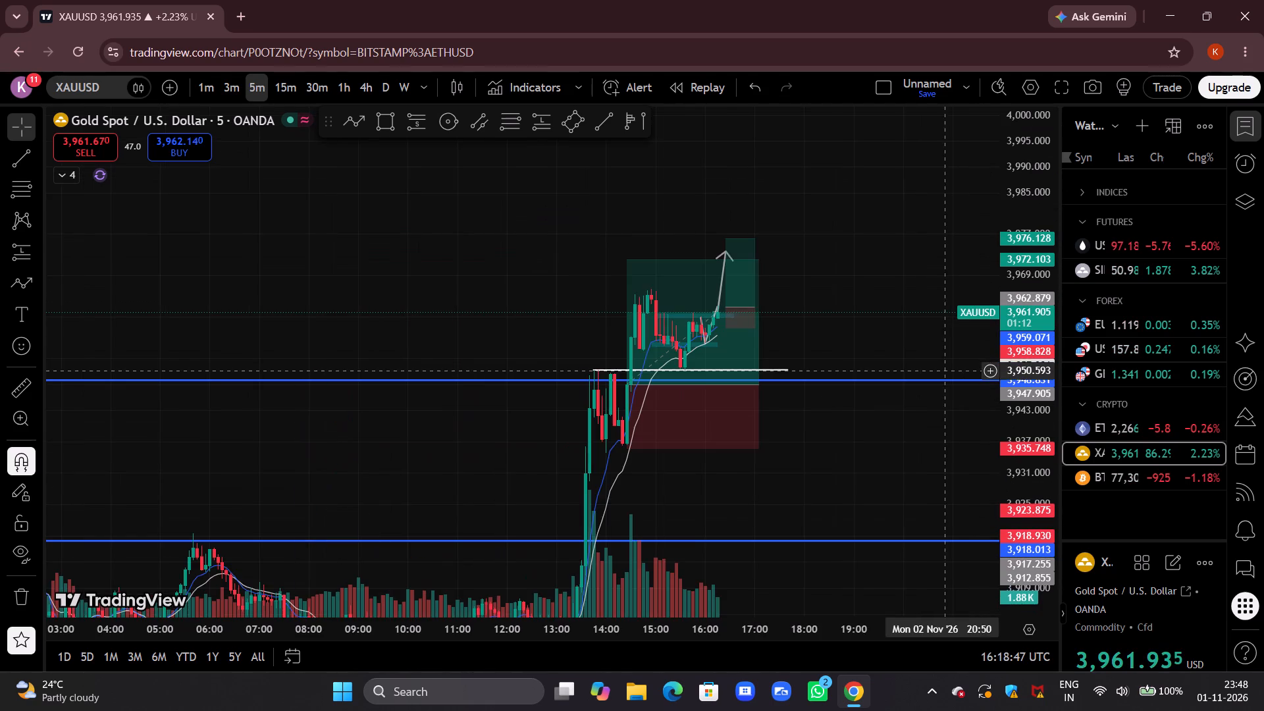
drag(855, 468, 831, 313)
scroll(831, 313, down, 2)
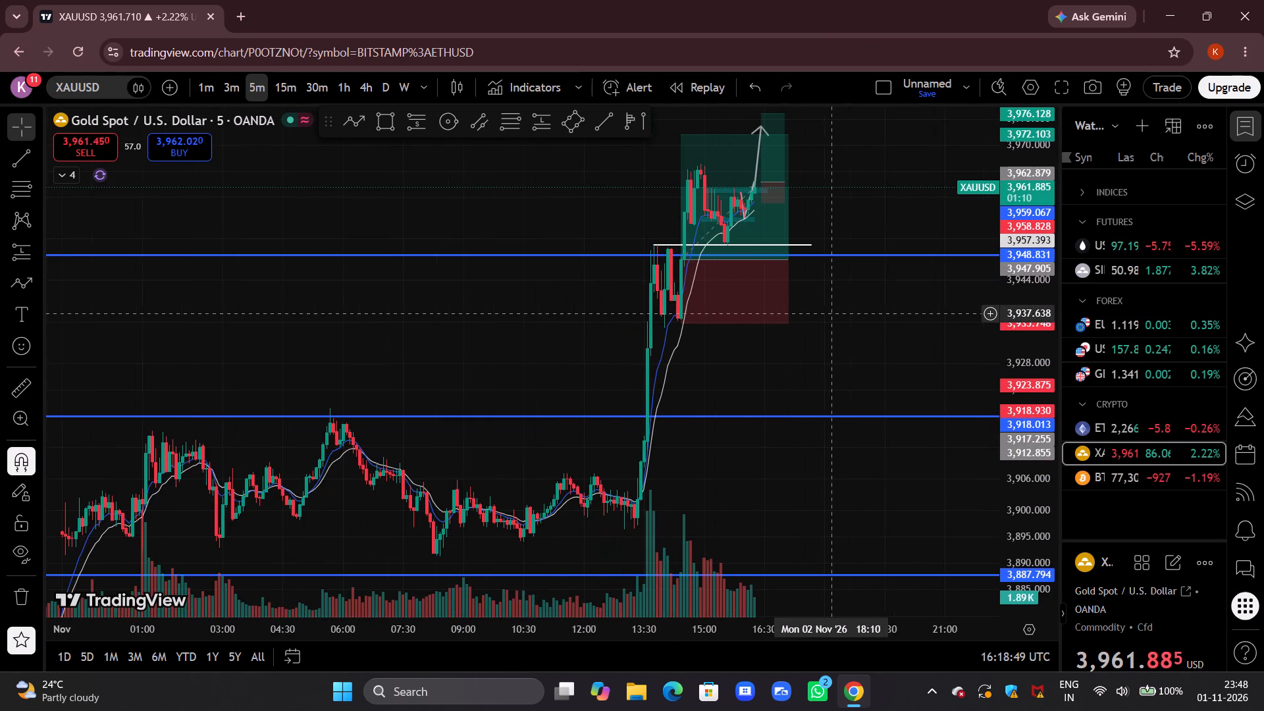
drag(861, 317, 712, 344)
Hide the volume indicator on the gold chart.
click(65, 173)
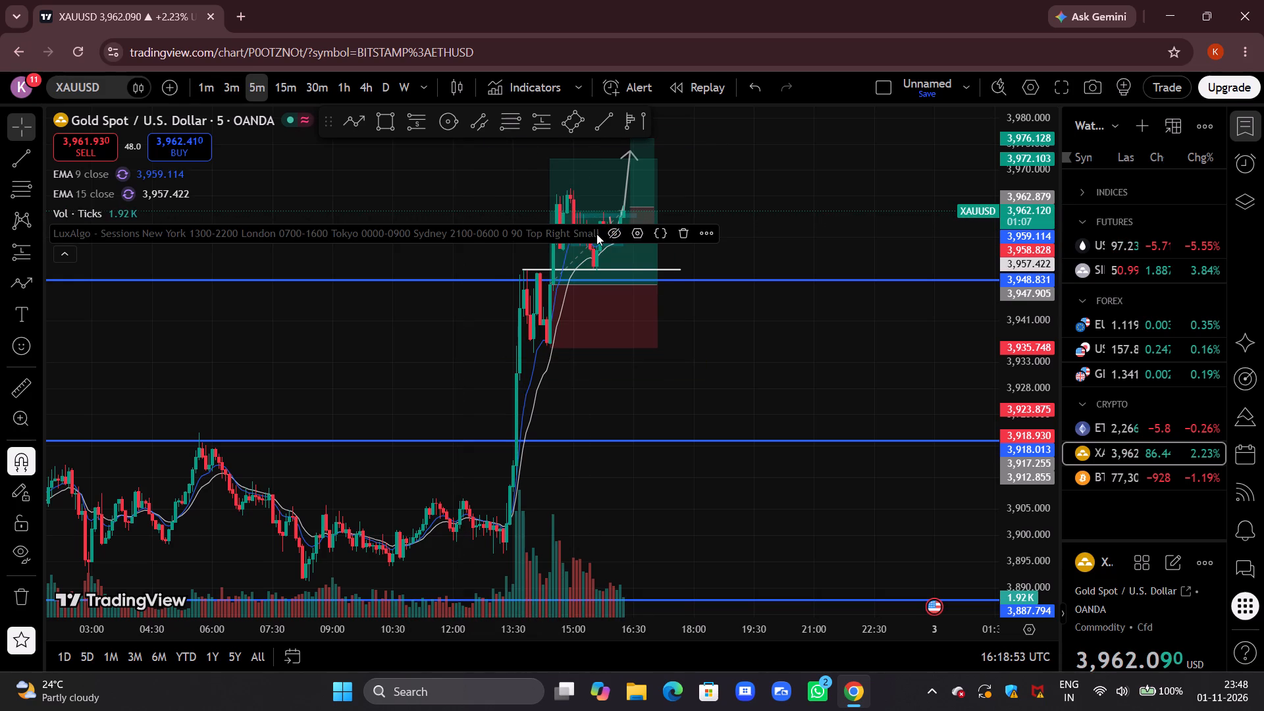
click(117, 215)
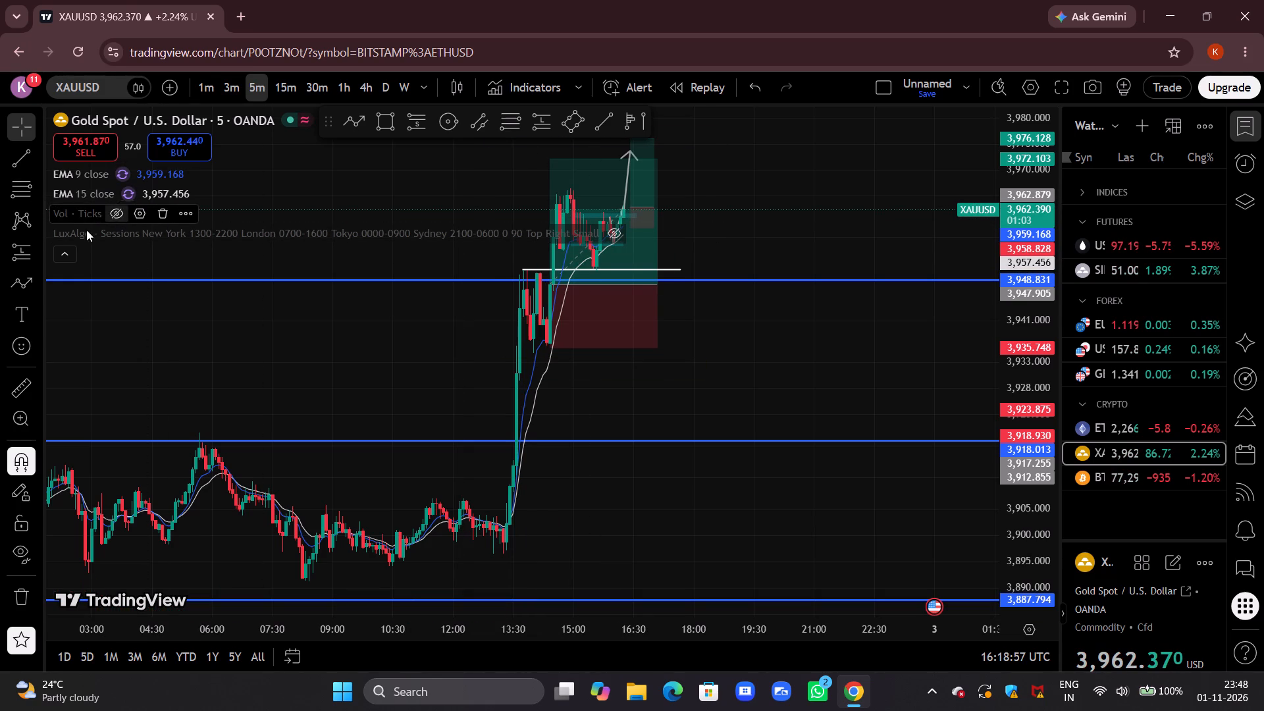
click(69, 248)
Examine the 5-minute gold rally with both long positions and the projected path against the blue horizontal levels.
drag(737, 269, 725, 290)
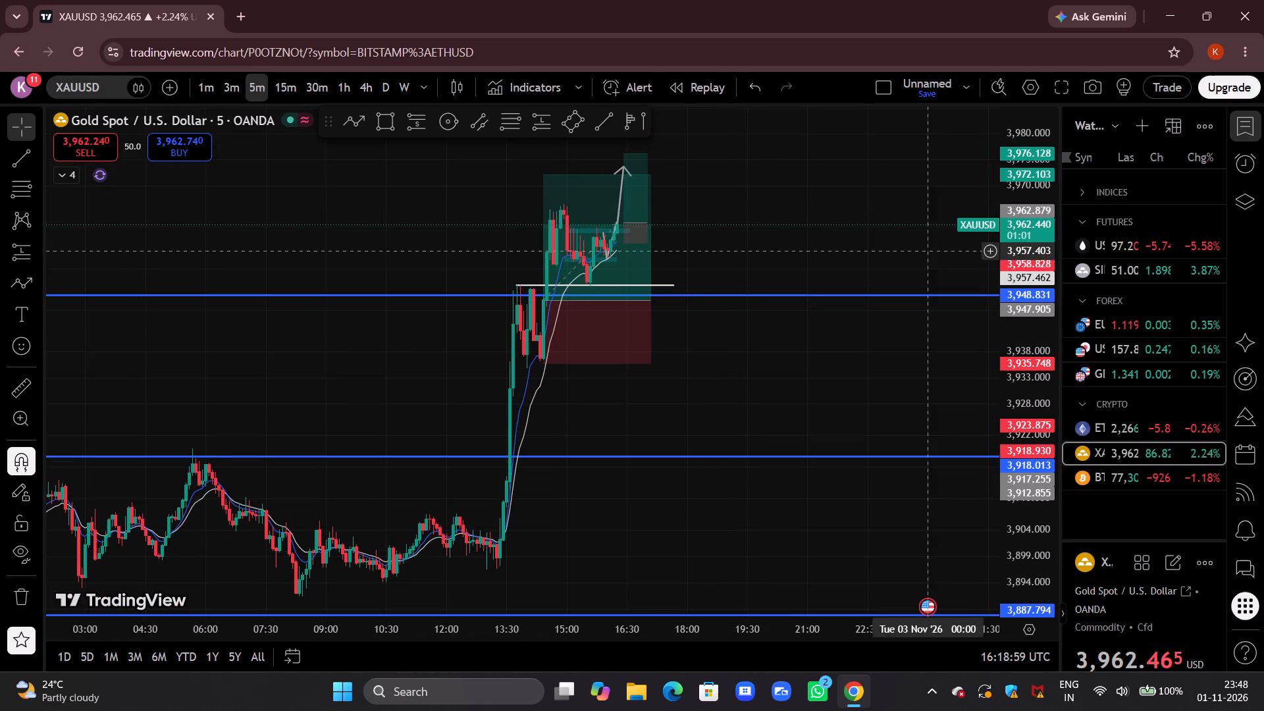
drag(1025, 199, 1001, 259)
drag(901, 200, 867, 240)
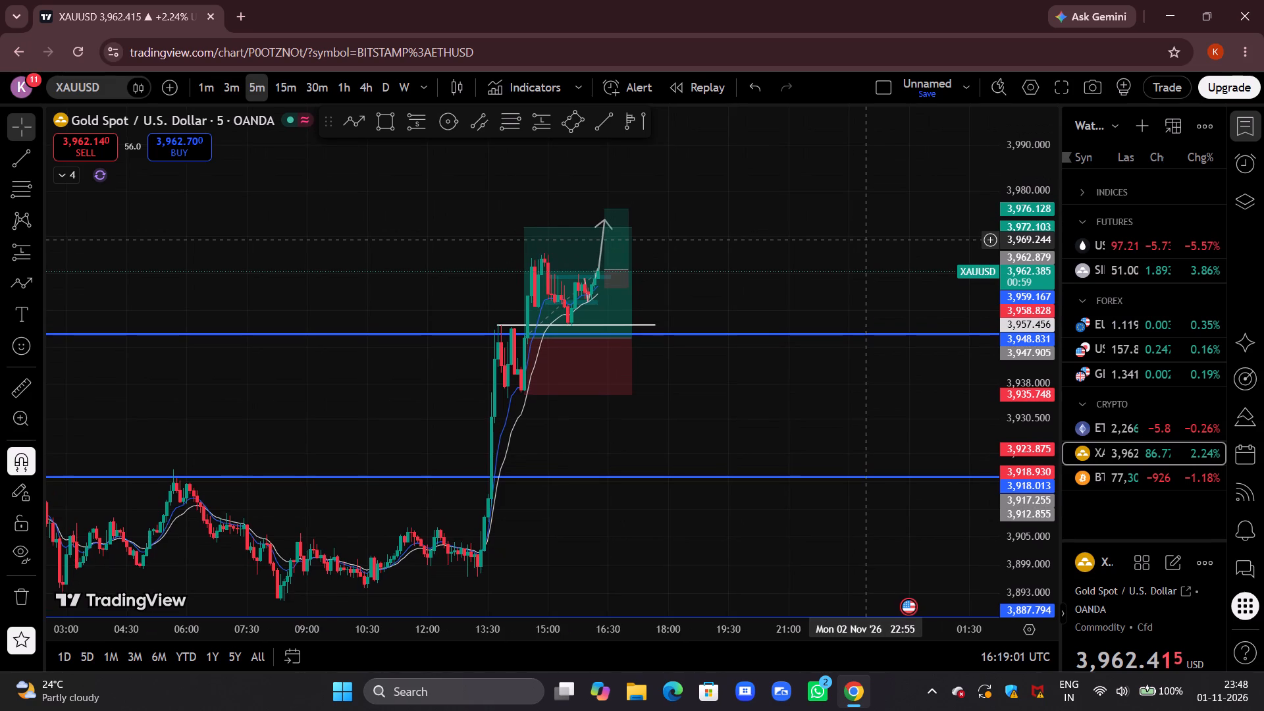
scroll(867, 240, up, 1)
drag(758, 250, 983, 197)
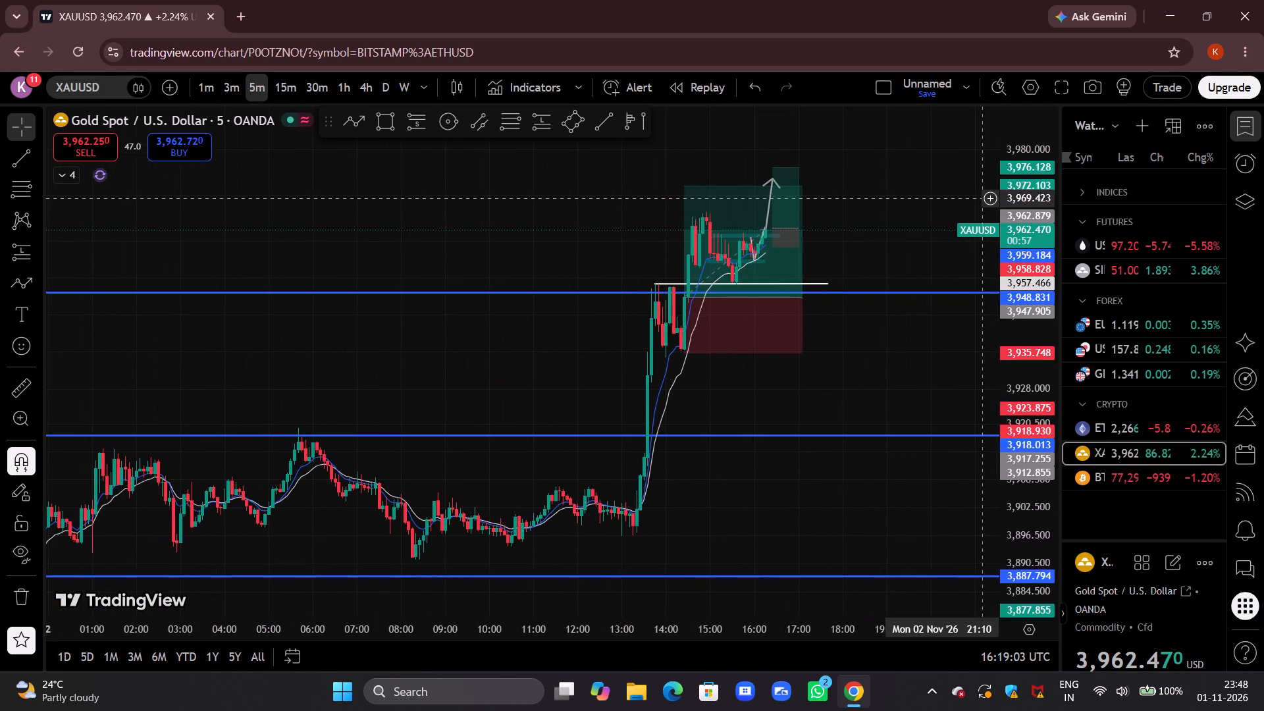
drag(983, 197, 1045, 191)
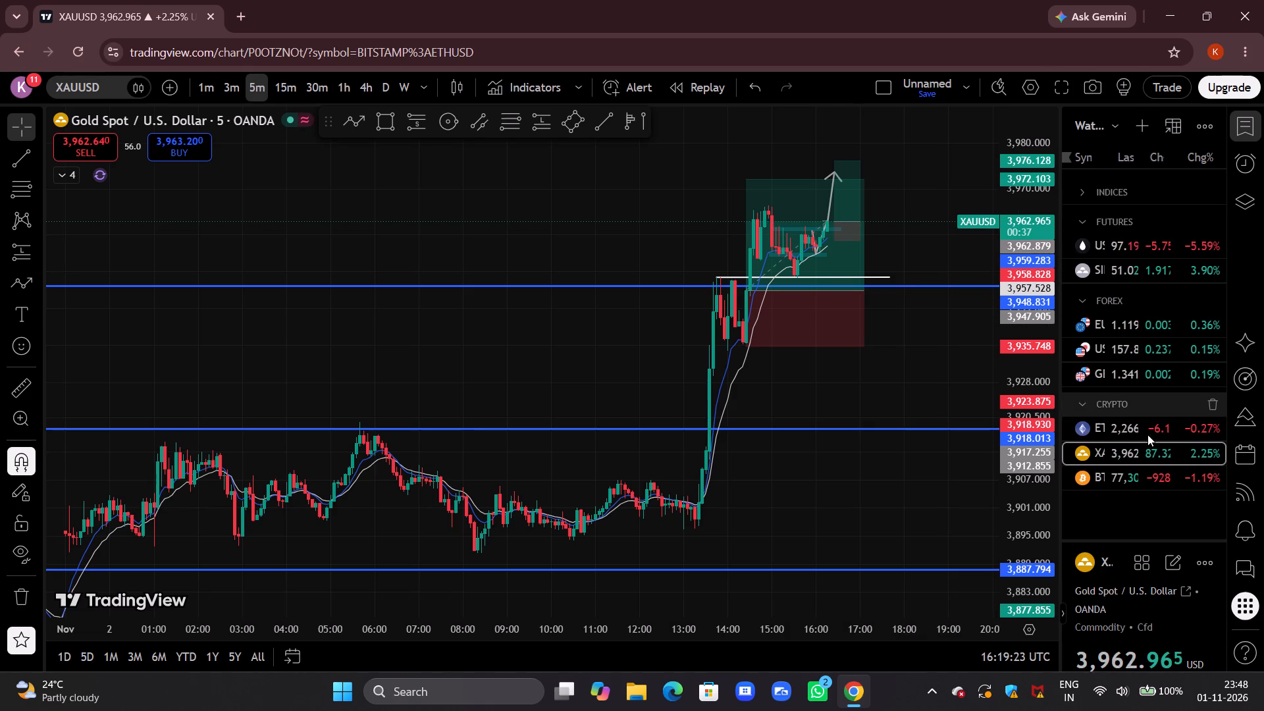
Switch to Bitcoin and examine the 5-minute decline against the descending trend lines, teal zone and short positions.
click(1136, 471)
drag(915, 311, 899, 199)
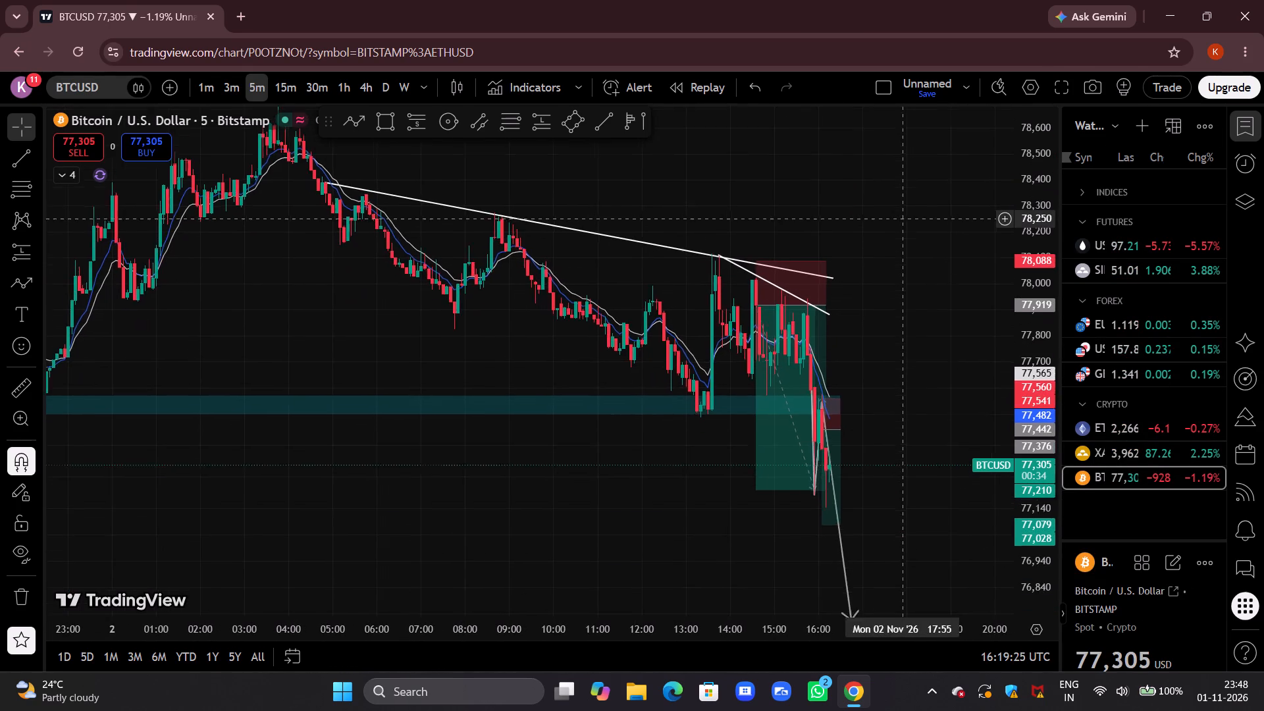
drag(899, 199, 898, 192)
scroll(898, 192, up, 4)
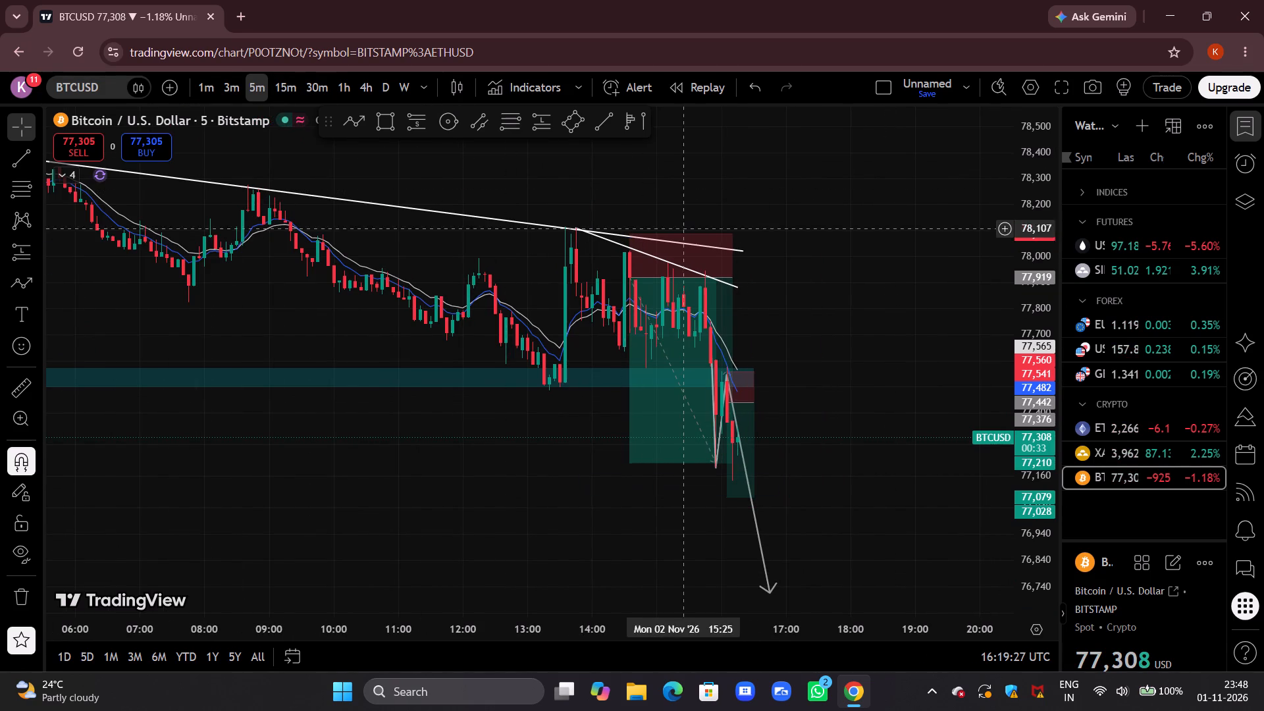
drag(708, 194, 849, 228)
scroll(849, 228, down, 4)
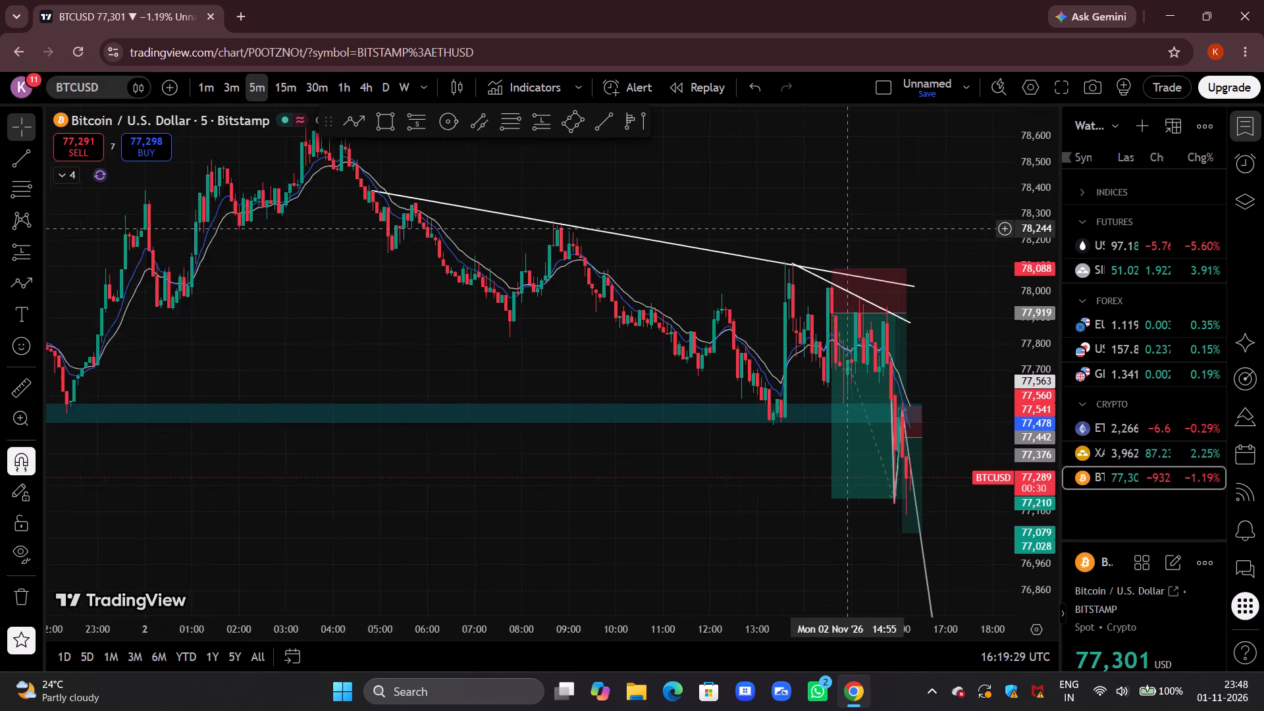
drag(898, 217, 776, 280)
scroll(783, 271, down, 2)
drag(891, 236, 831, 208)
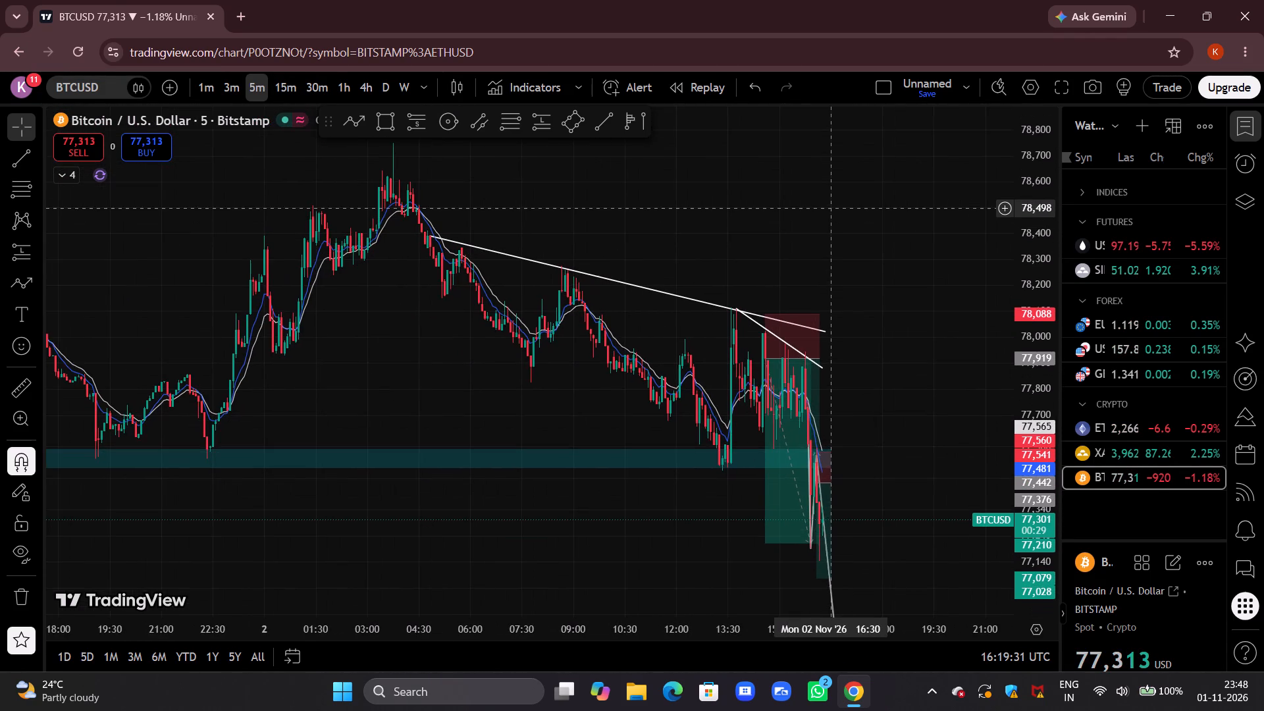
scroll(833, 208, up, 2)
drag(760, 209, 812, 209)
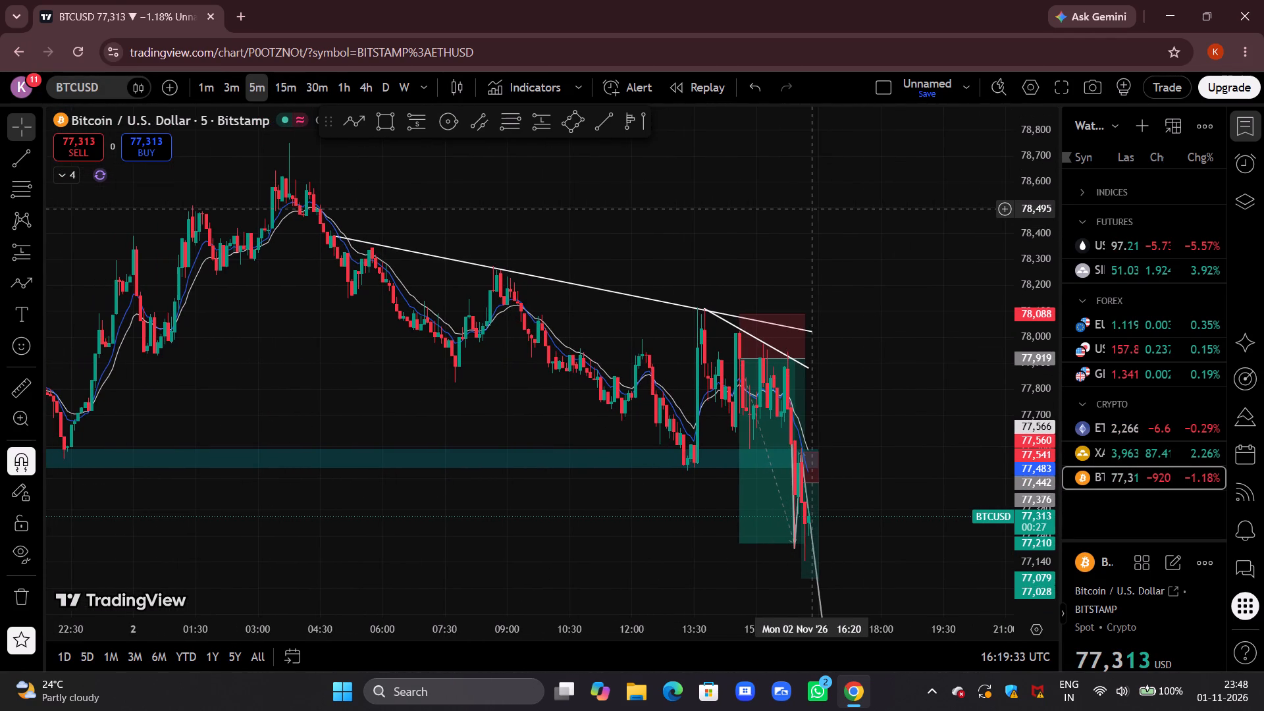
drag(751, 222, 829, 217)
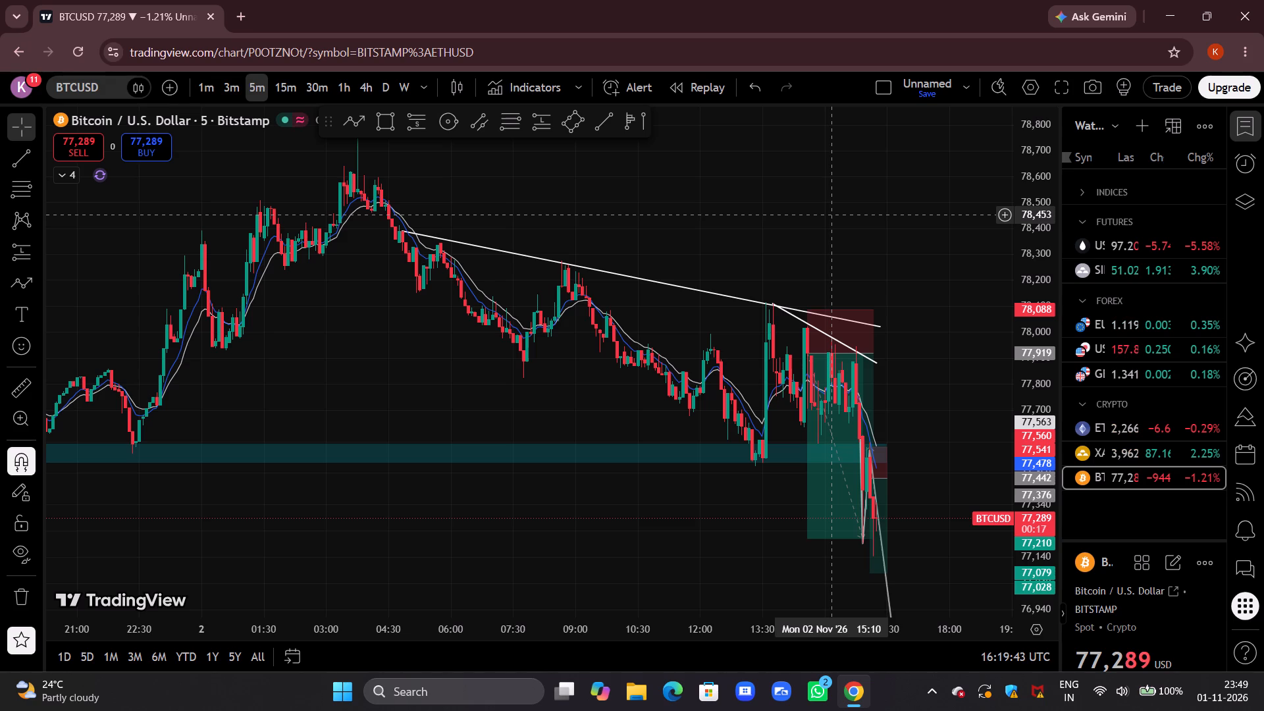
Examine Bitcoin on the 1-minute timeframe, studying recent candles around the newer short position and the projected downward path.
click(214, 91)
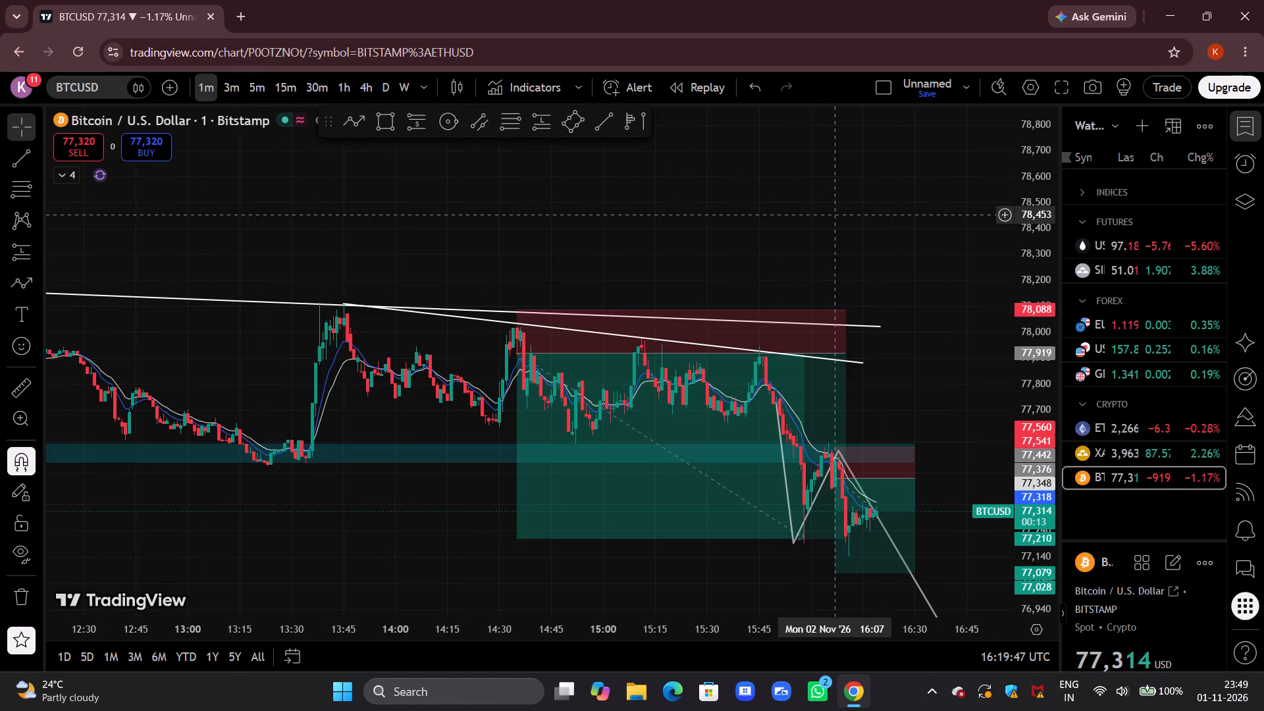
drag(895, 228, 714, 179)
drag(1028, 568, 1040, 467)
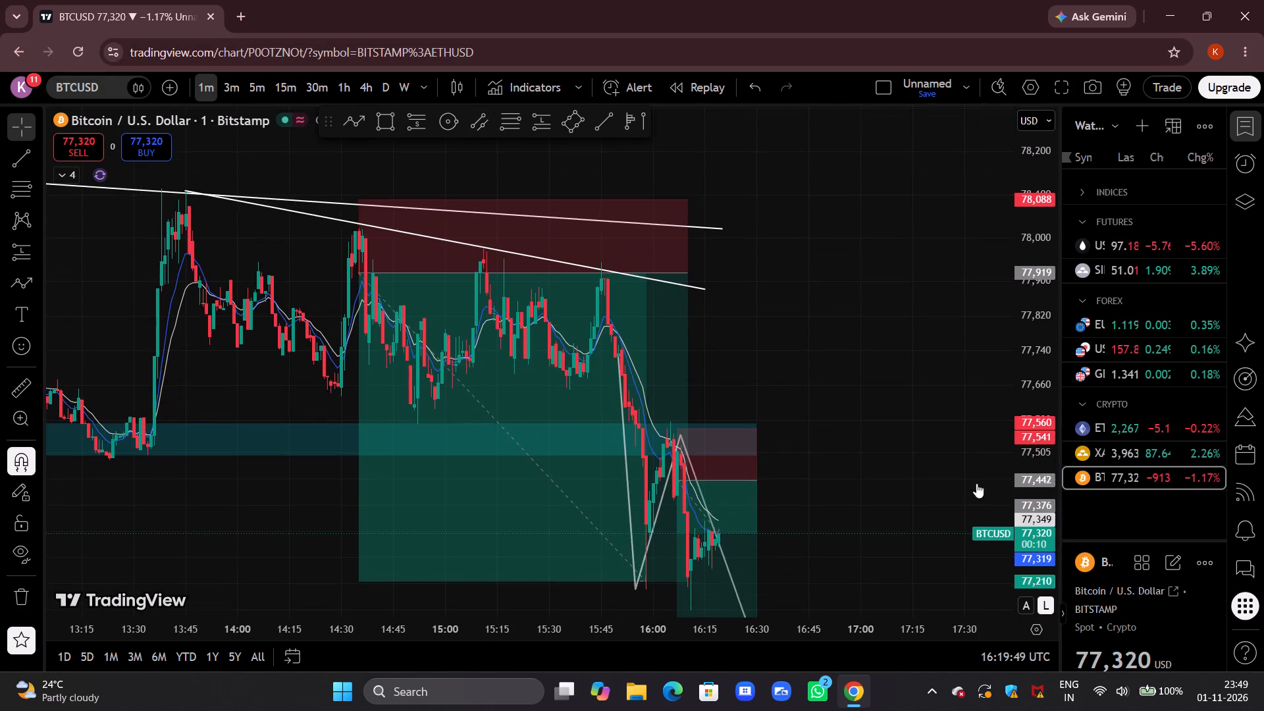
drag(893, 525, 930, 400)
scroll(932, 400, up, 4)
drag(826, 438, 885, 280)
scroll(883, 292, up, 3)
drag(860, 300, 855, 452)
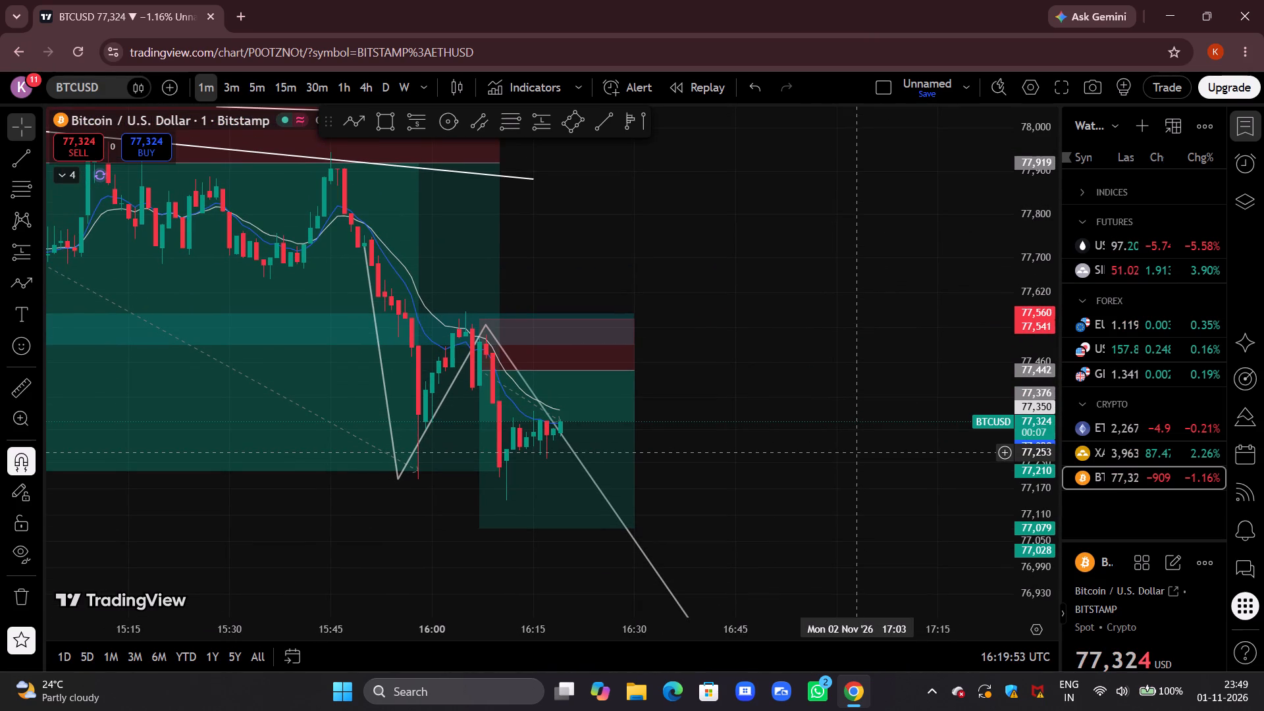
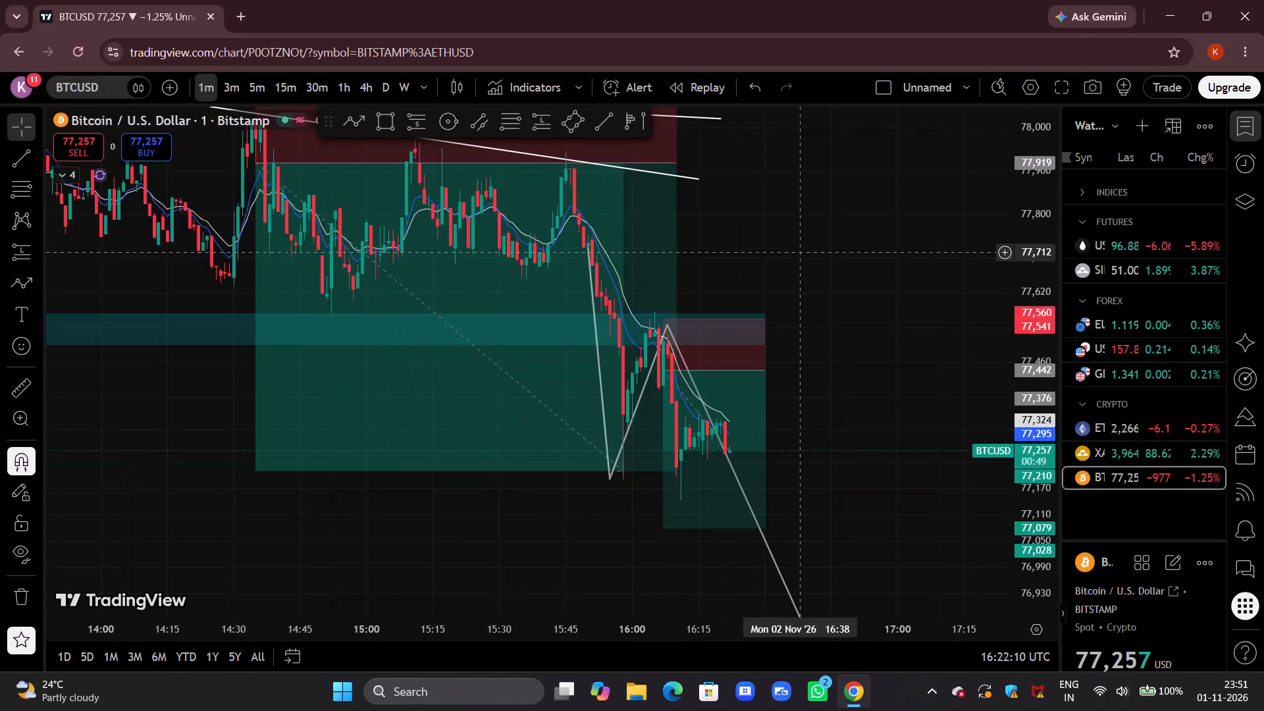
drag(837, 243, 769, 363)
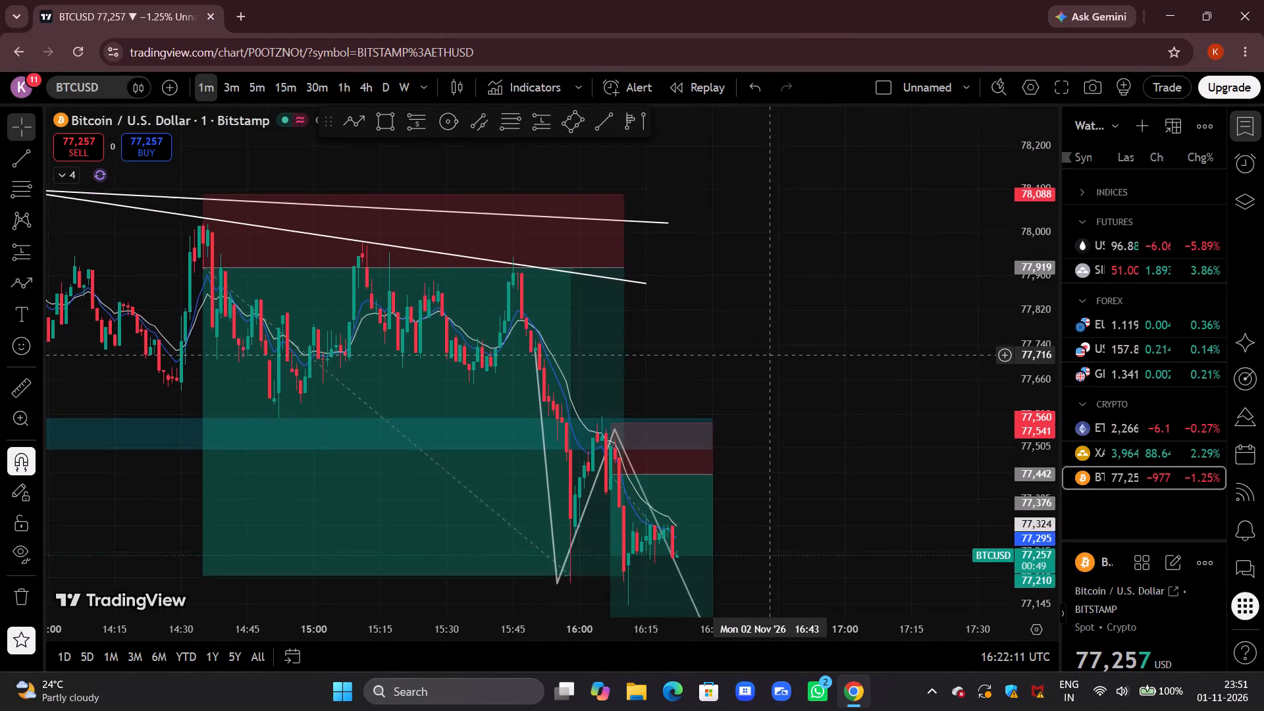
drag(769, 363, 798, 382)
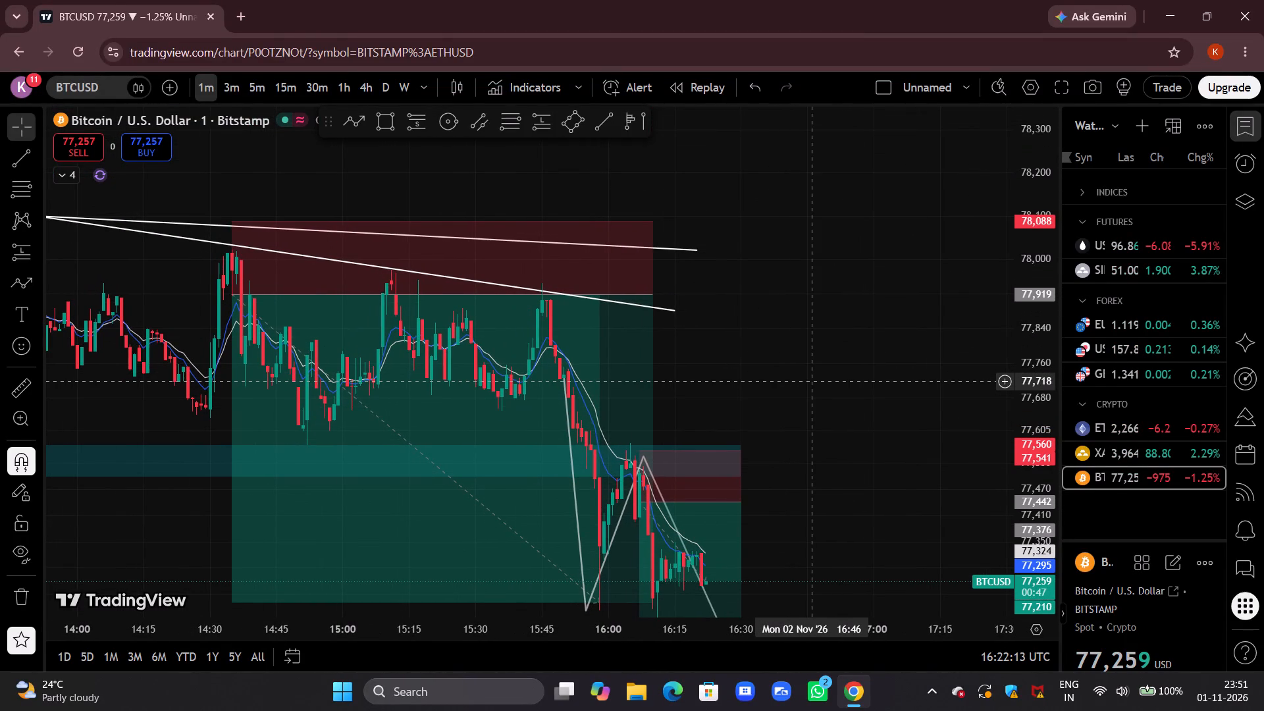
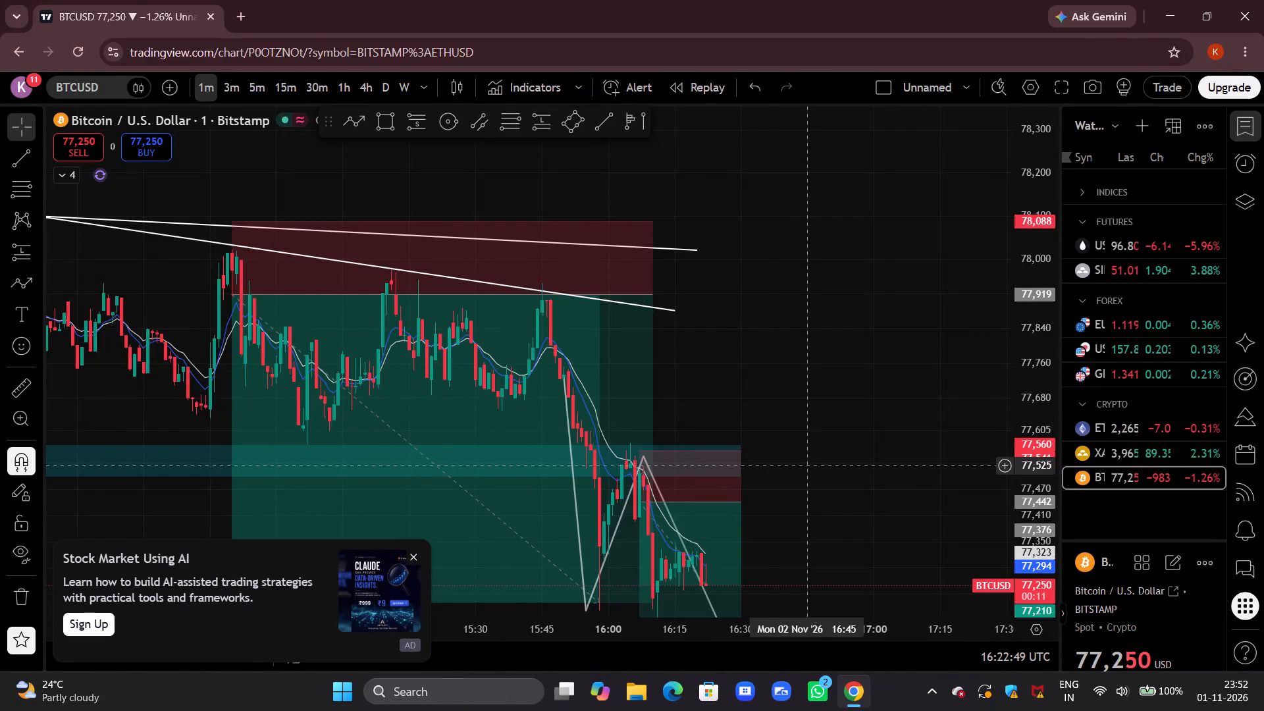
Examine the one-minute BTCUSD price action around the latest short position box and the projected downward path.
scroll(808, 465, down, 4)
drag(903, 441, 881, 224)
drag(1044, 249, 1032, 436)
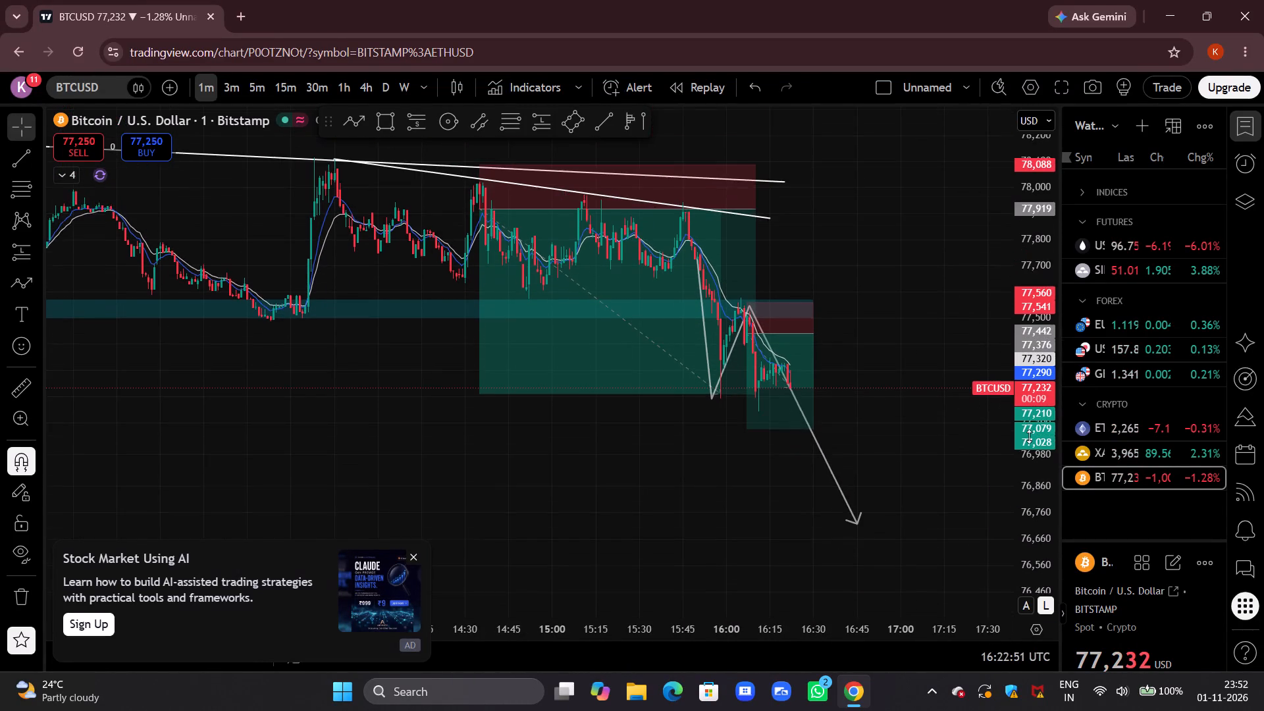
drag(966, 436, 768, 481)
scroll(768, 481, up, 6)
drag(619, 446, 839, 427)
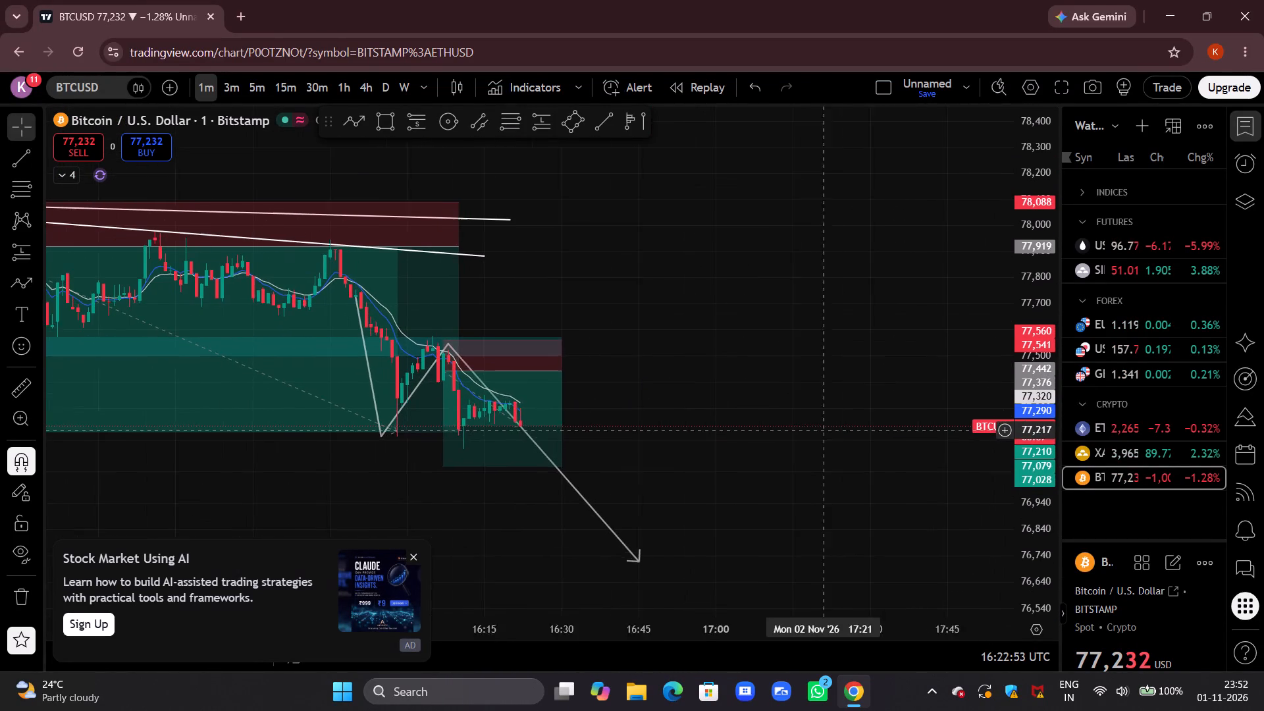
drag(839, 427, 841, 427)
drag(1049, 561, 1061, 276)
drag(880, 450, 961, 365)
scroll(963, 364, up, 4)
drag(843, 433, 1045, 284)
drag(1034, 340, 1001, 460)
drag(873, 460, 926, 403)
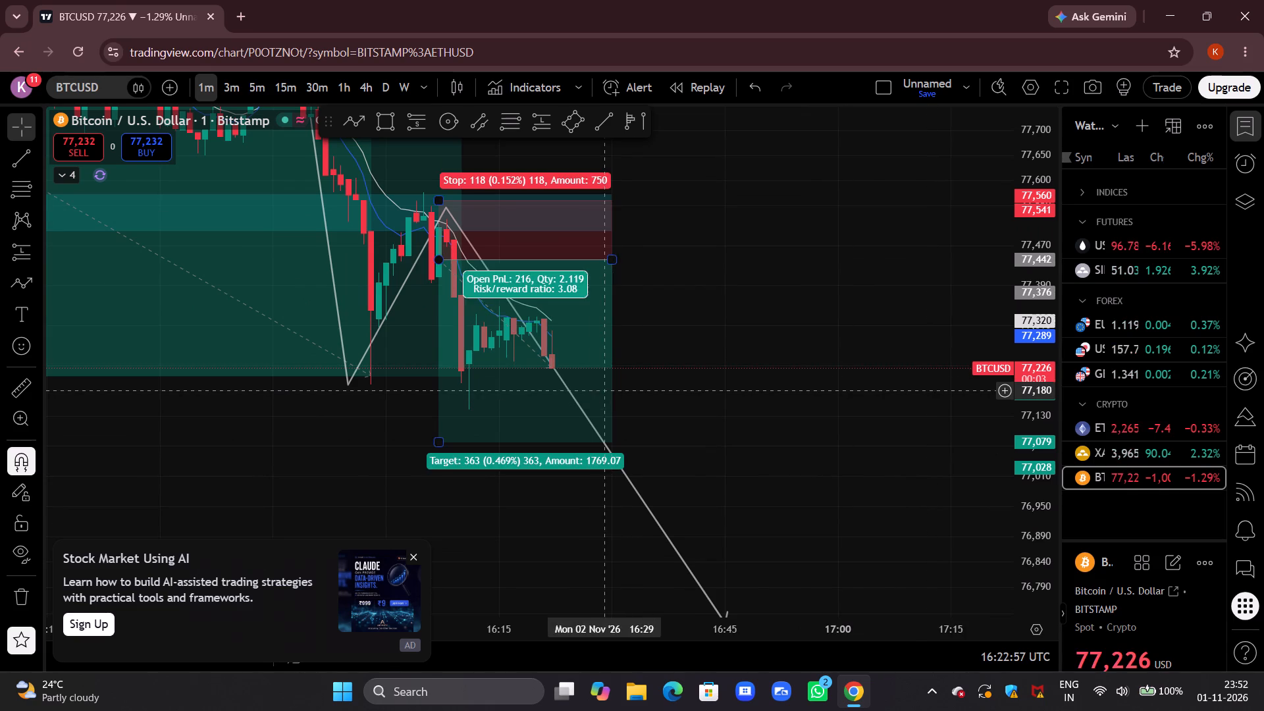
drag(855, 398, 850, 407)
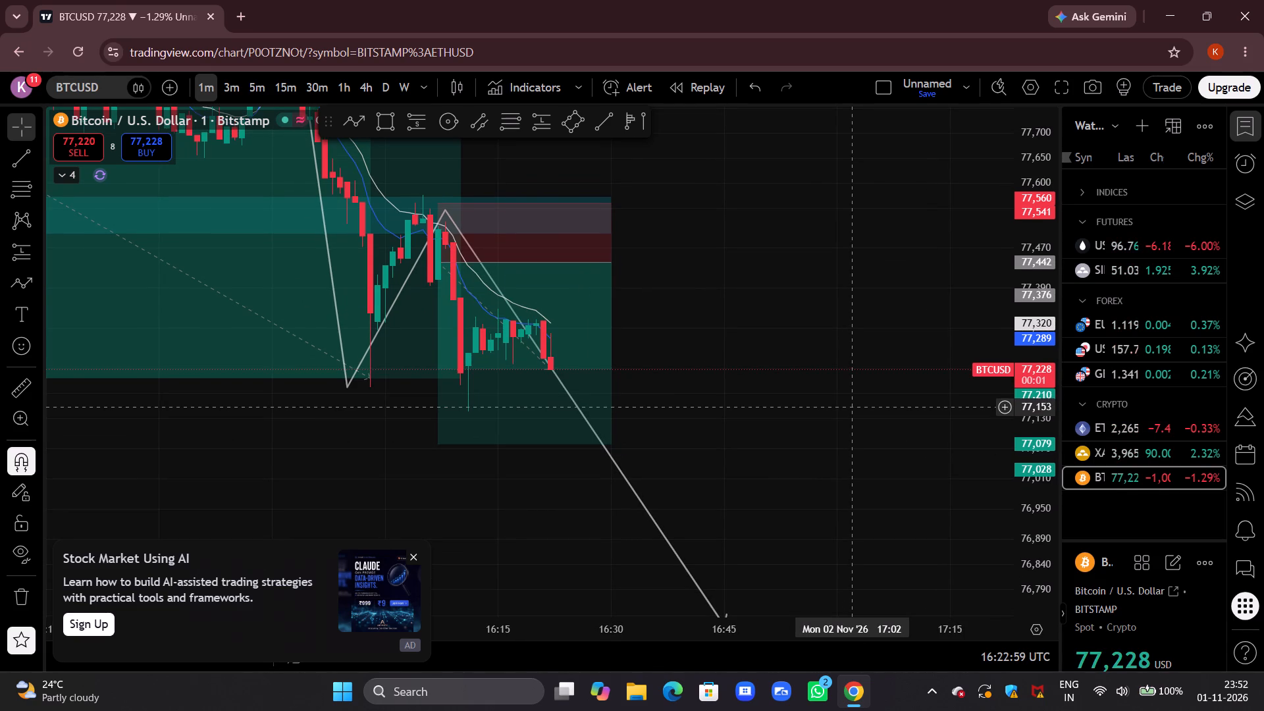
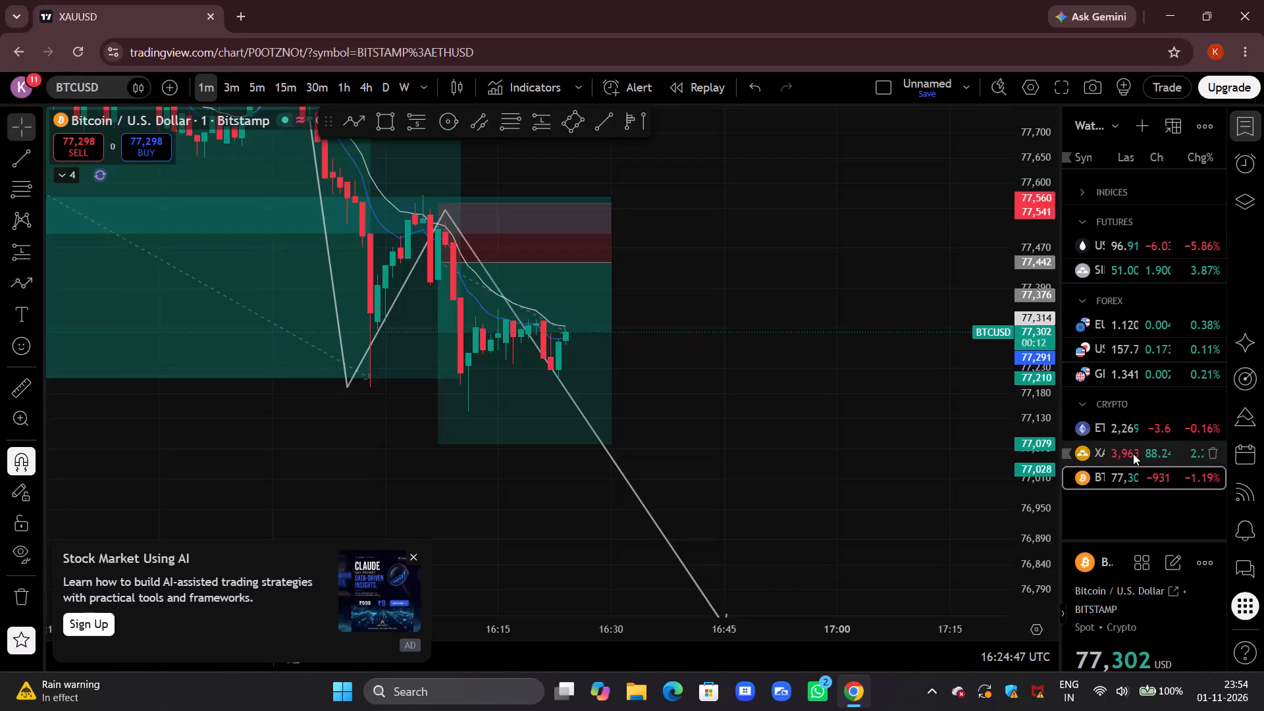
Examine XAUUSD around the long position box on the one-minute chart and change the timeframe to five minutes.
drag(959, 415, 900, 471)
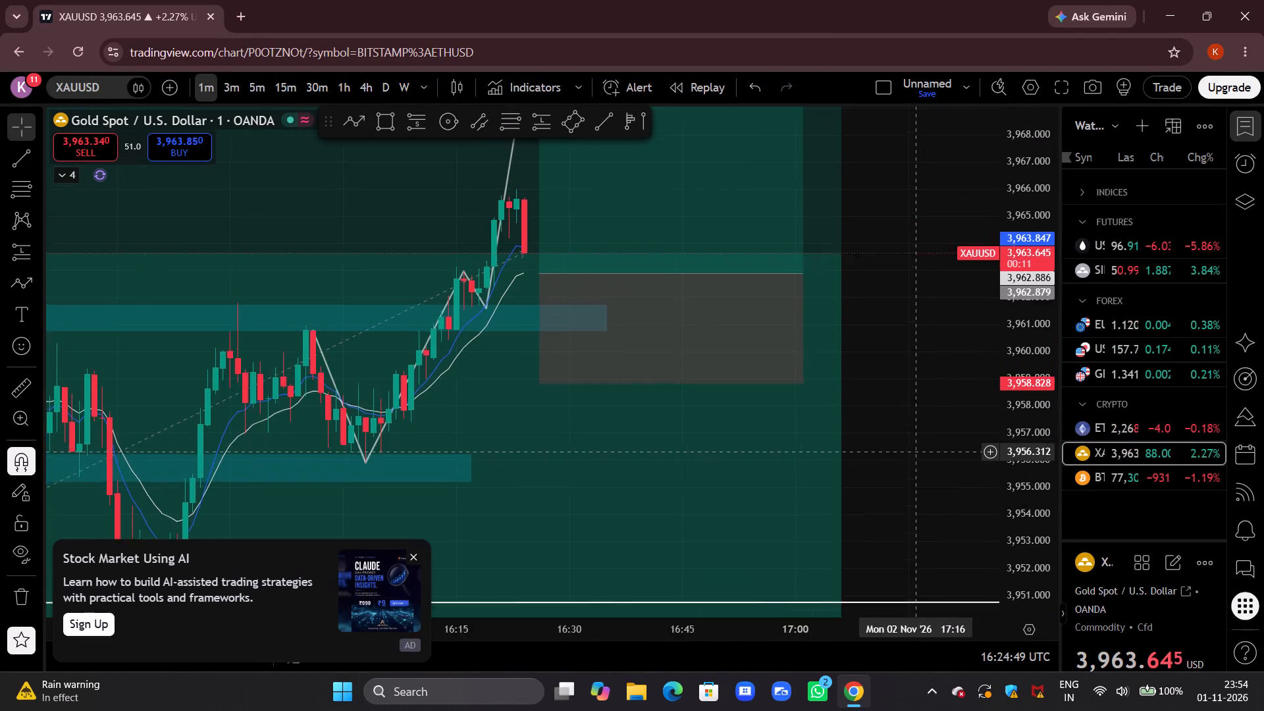
drag(900, 471, 857, 515)
scroll(864, 487, down, 2)
drag(921, 455, 845, 490)
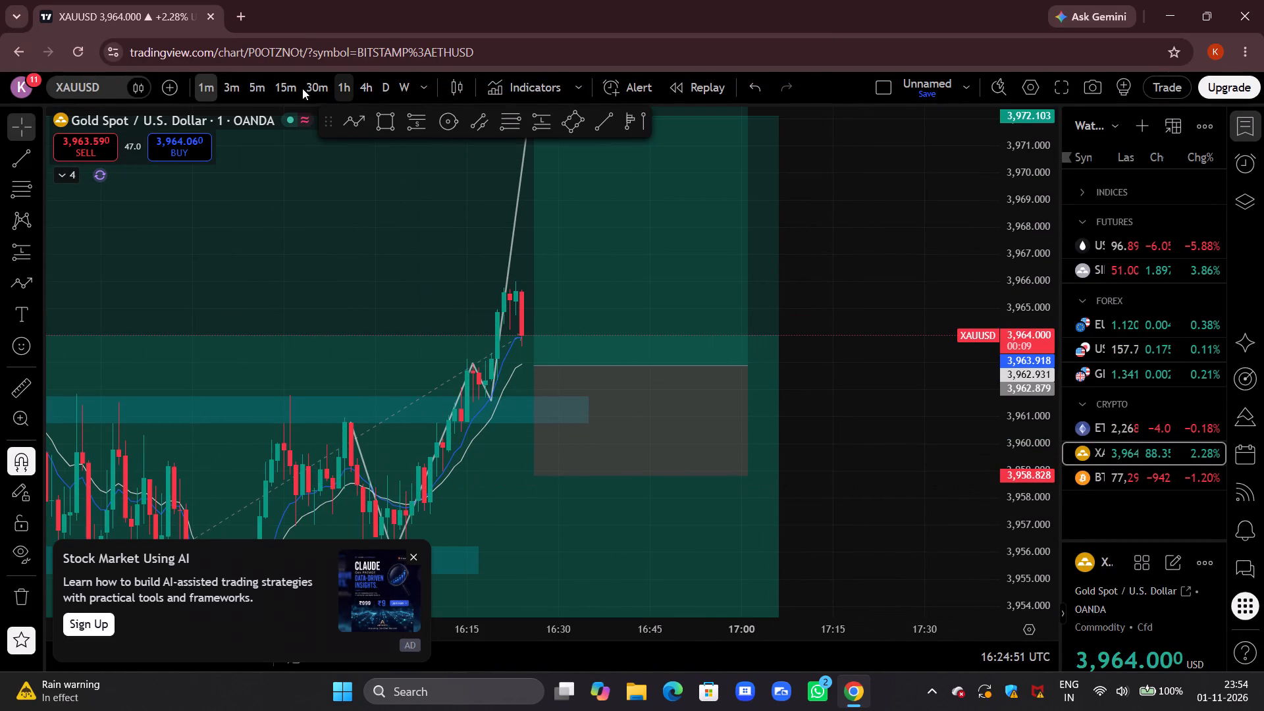
click(263, 86)
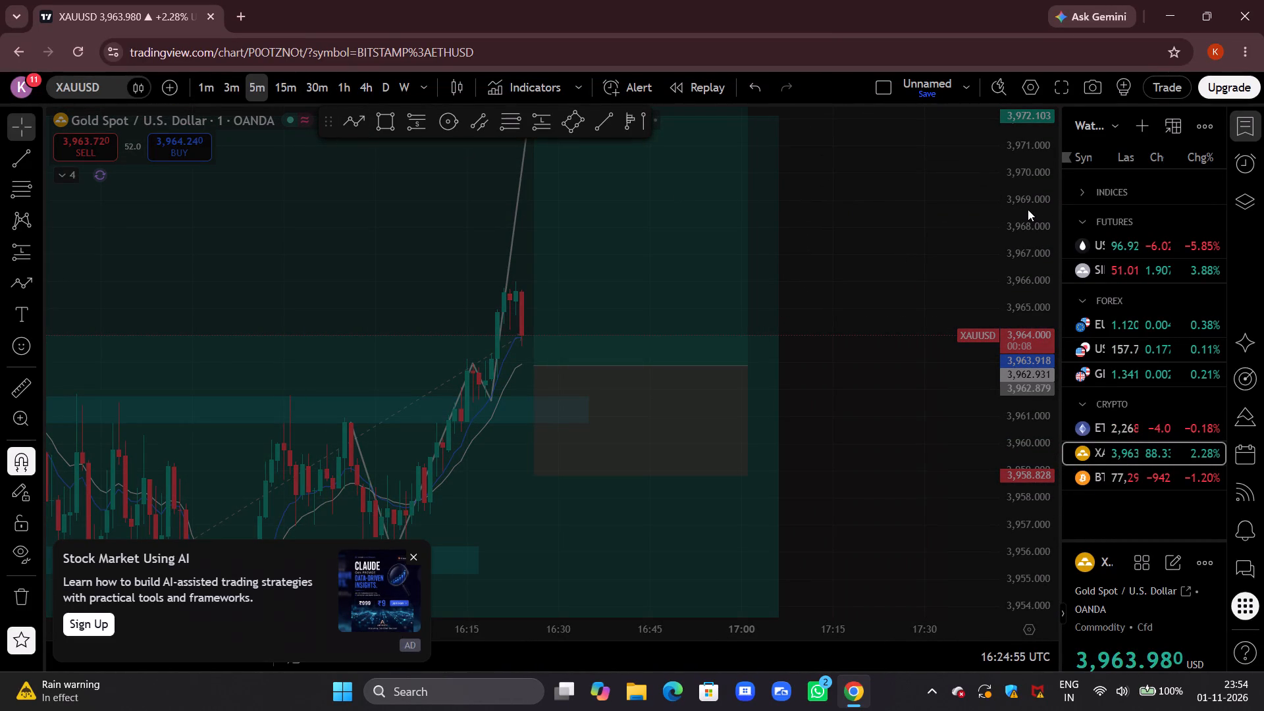
click(414, 556)
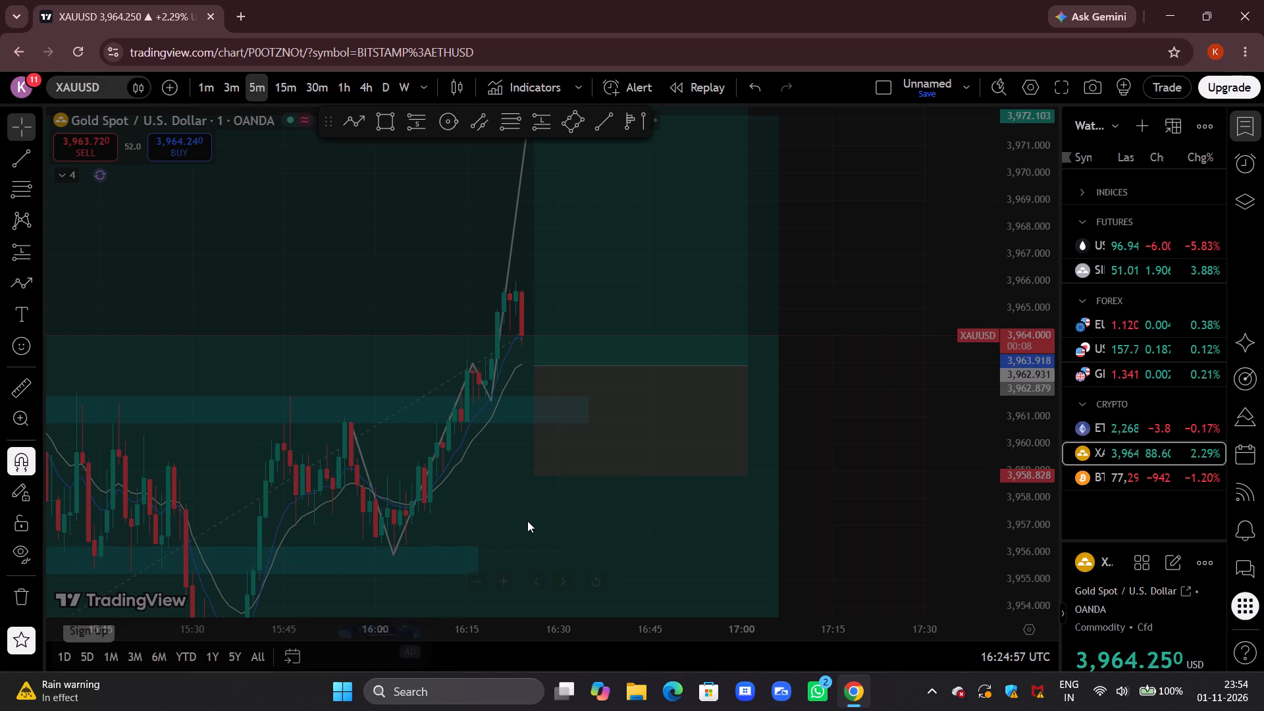
drag(1025, 211, 1012, 419)
drag(932, 427, 872, 443)
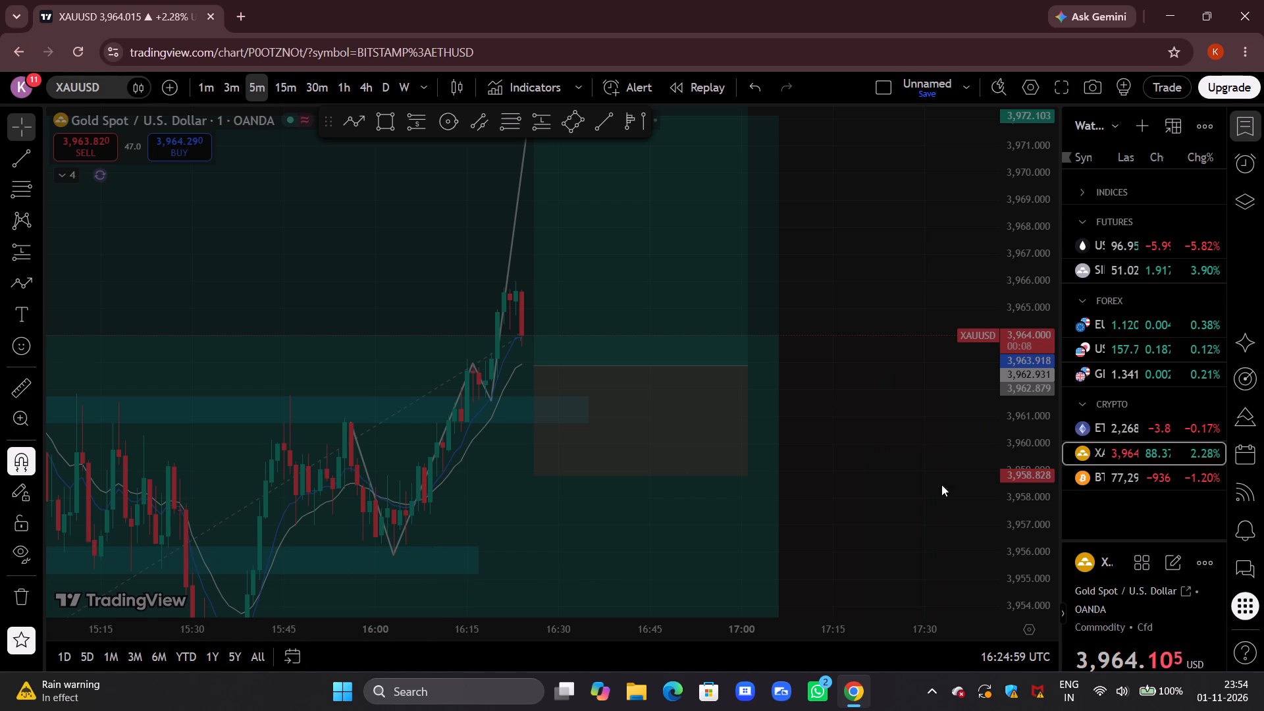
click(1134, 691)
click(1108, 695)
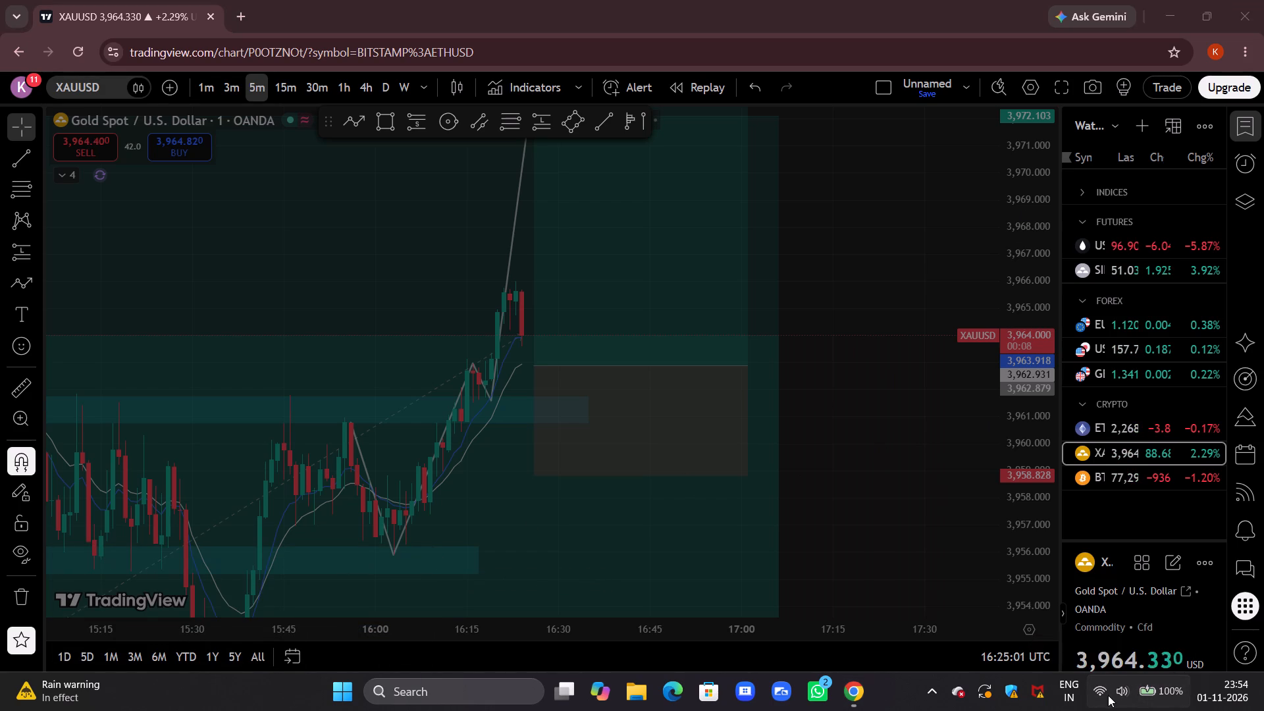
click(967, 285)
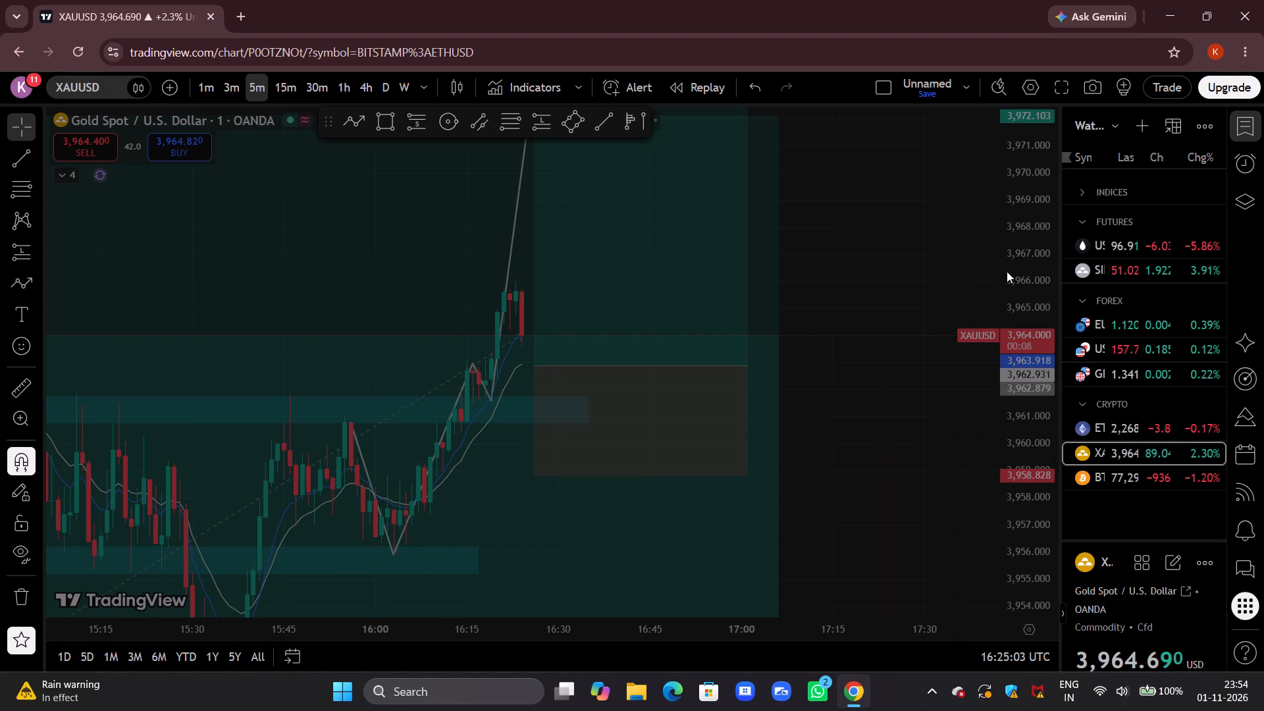
Examine the five-minute BTCUSD short setup and the five-minute XAUUSD long setup with its projected upward path.
click(1165, 483)
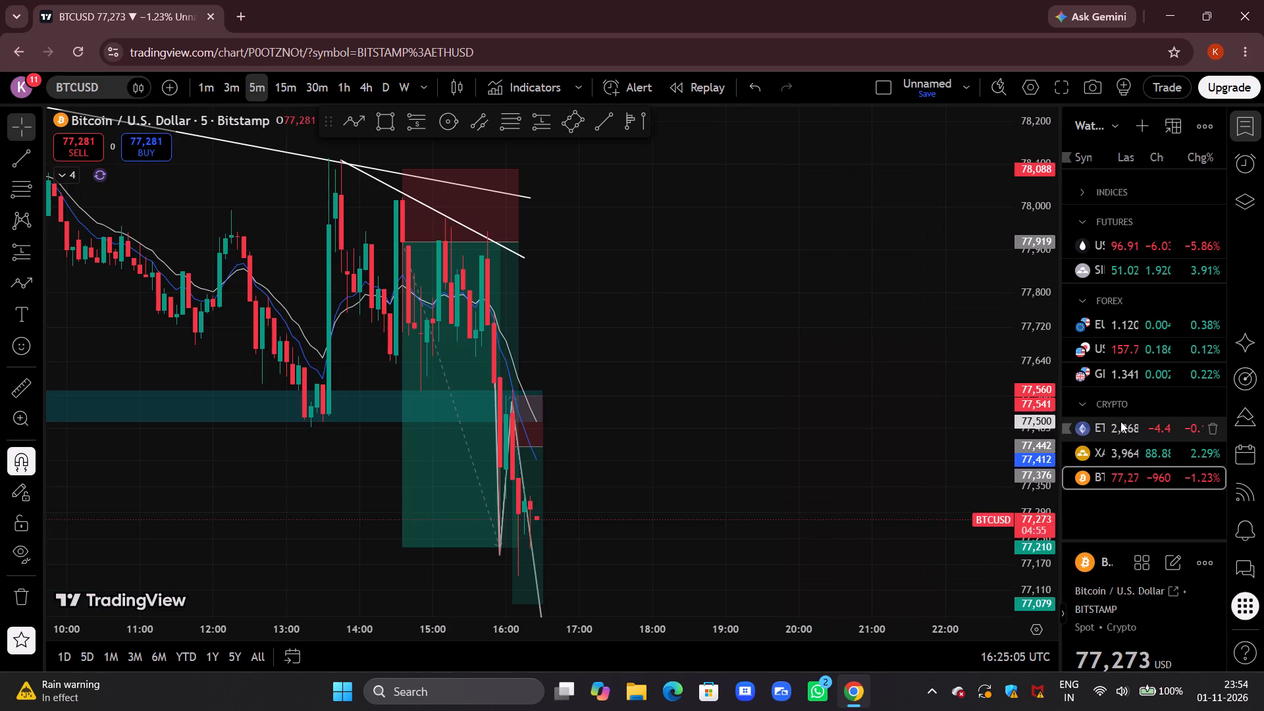
drag(903, 498, 949, 416)
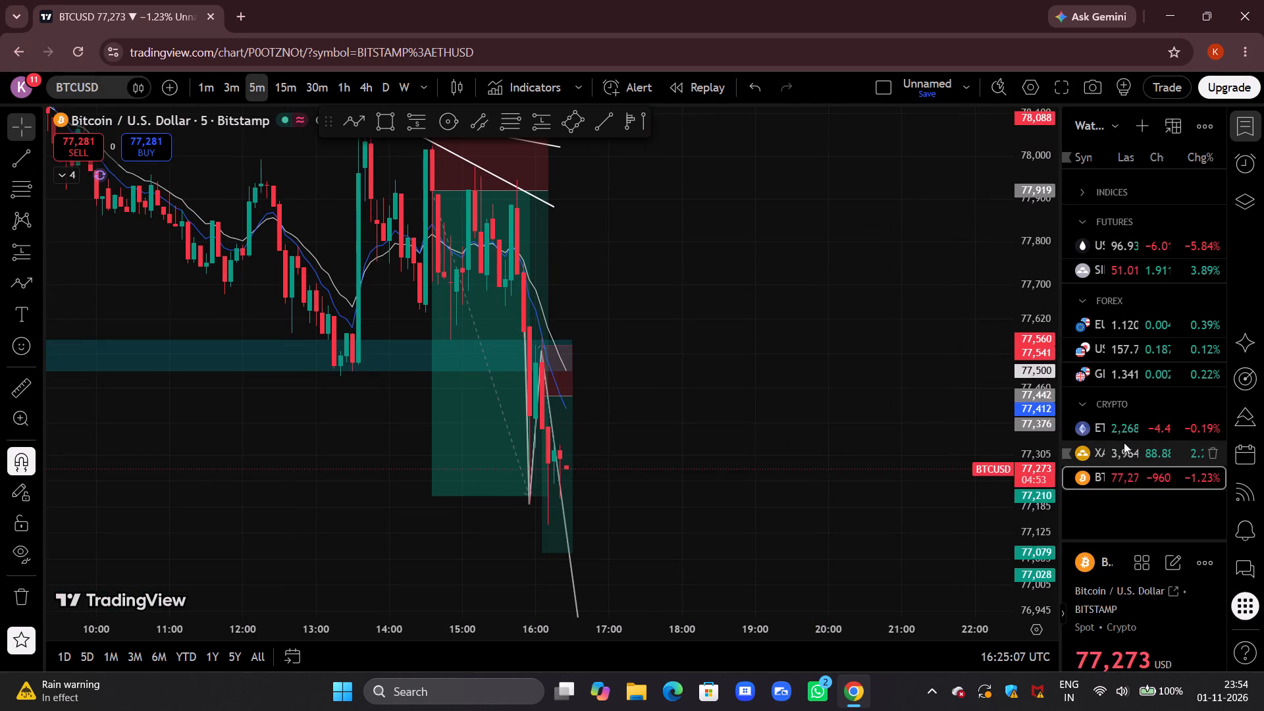
click(1124, 443)
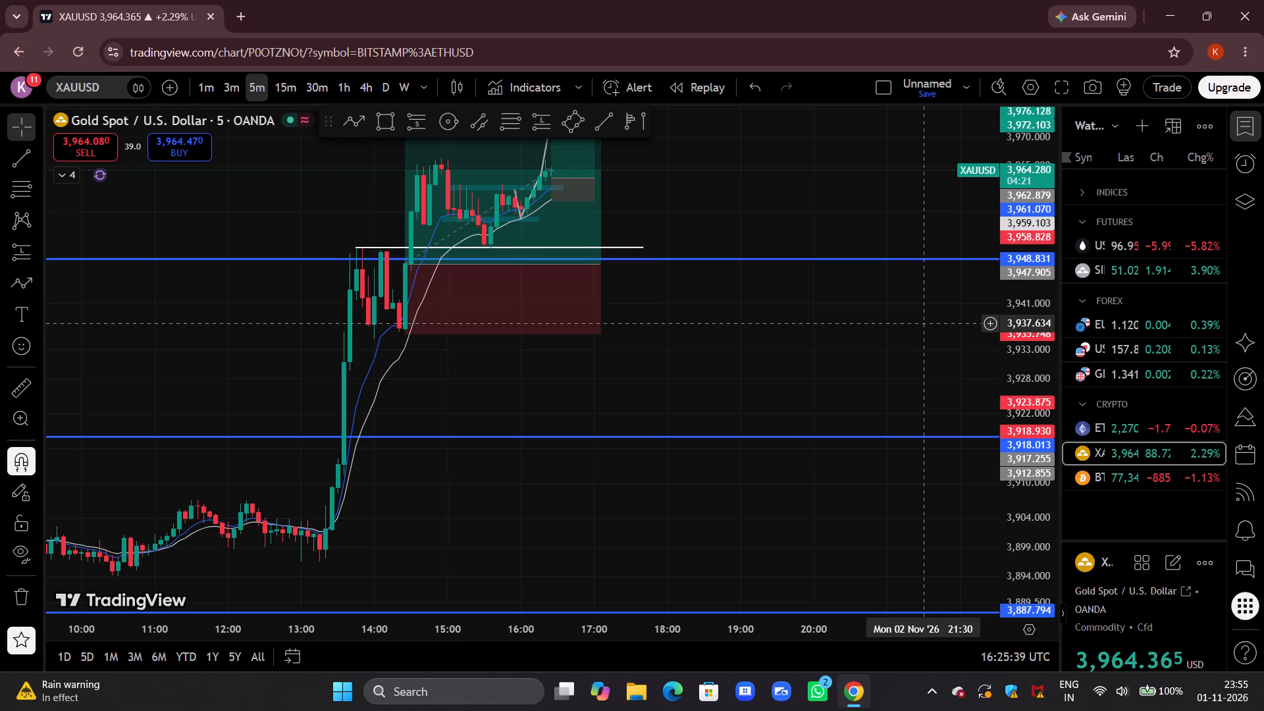
drag(770, 162, 724, 288)
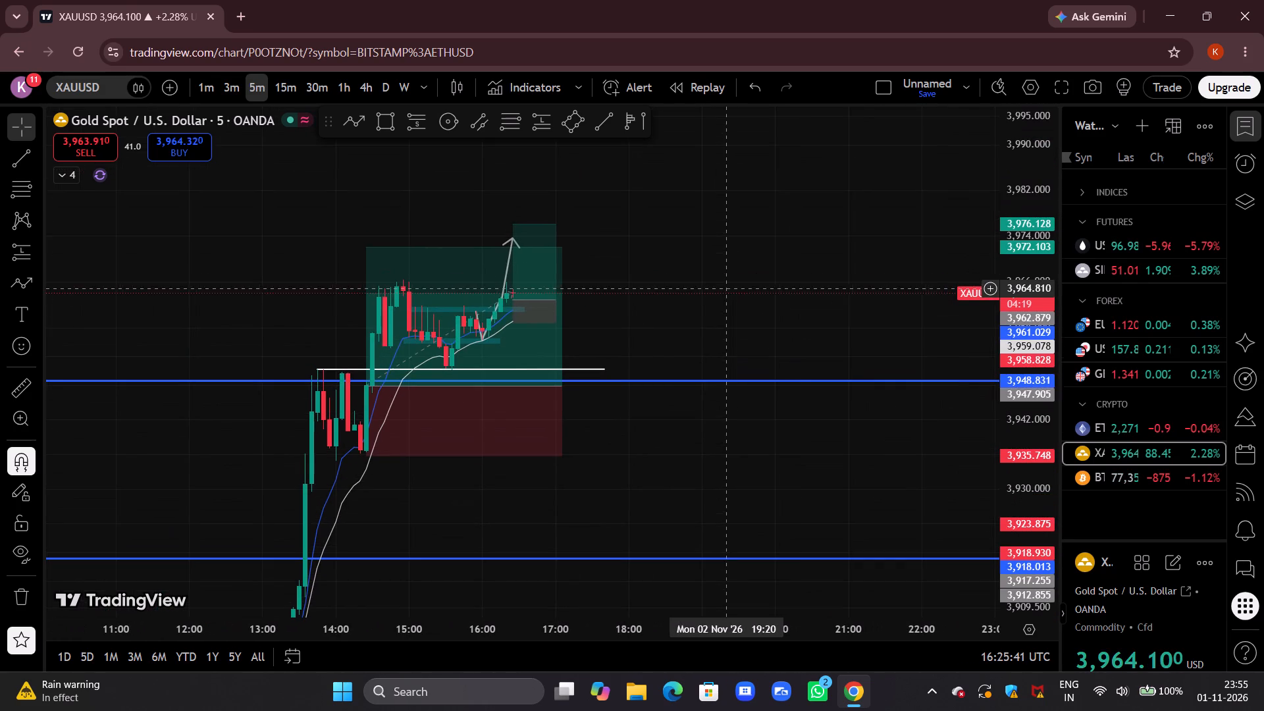
drag(1026, 473, 993, 86)
drag(826, 251, 783, 380)
scroll(783, 380, up, 3)
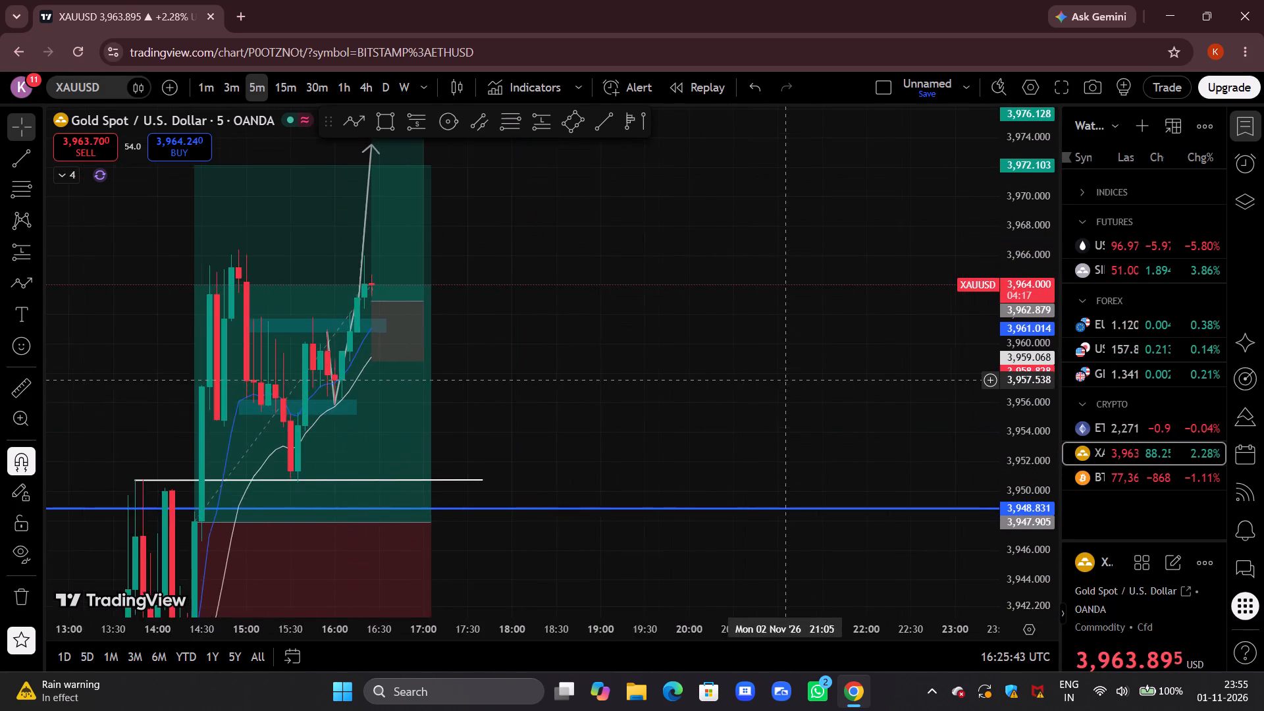
drag(634, 354, 738, 343)
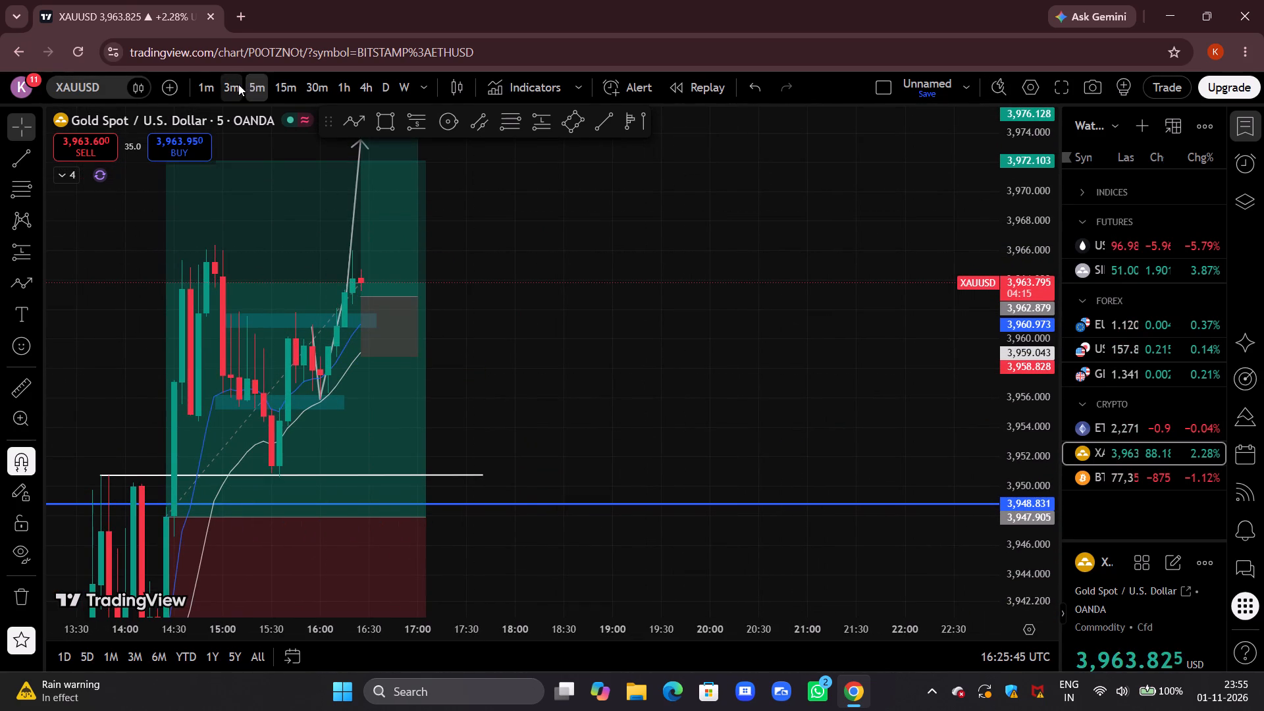
On the one-minute XAUUSD chart, move the smaller long position box to start at 16:18, entry about 3,962.54, with its stop at 3,960.435.
click(238, 84)
click(202, 90)
scroll(764, 308, down, 4)
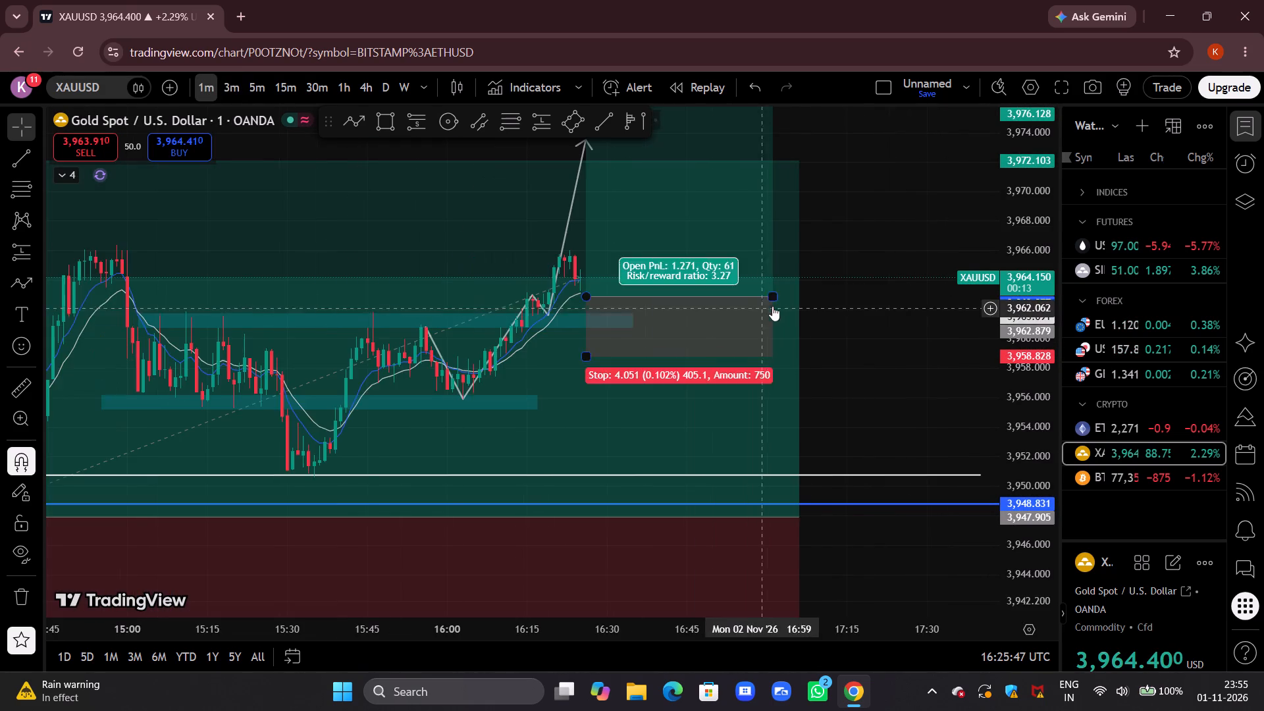
drag(880, 305, 812, 380)
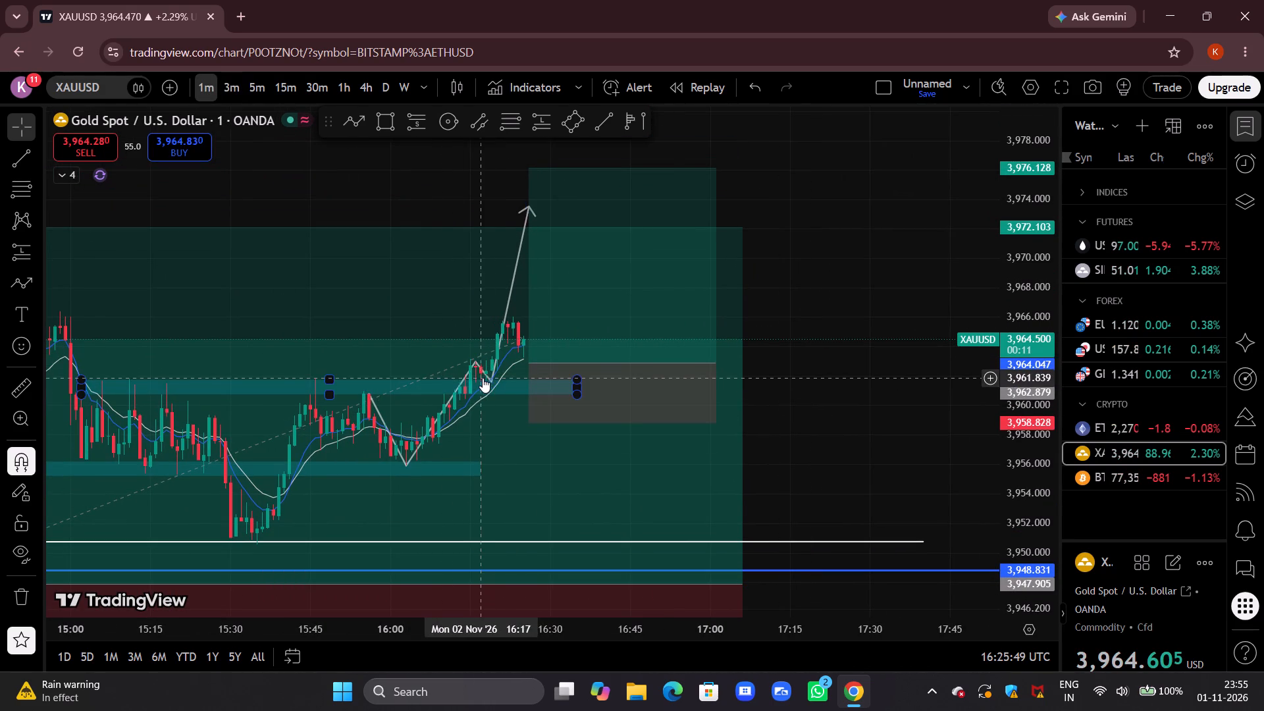
drag(856, 359, 863, 267)
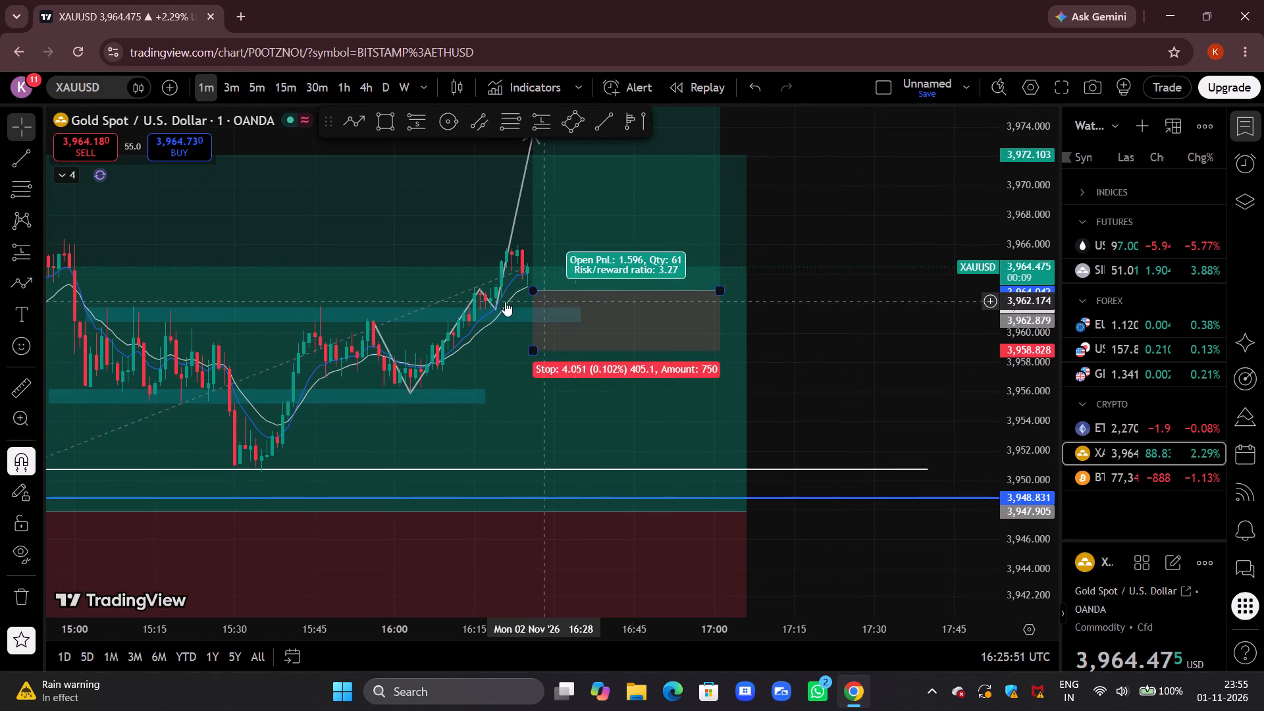
drag(554, 289, 513, 294)
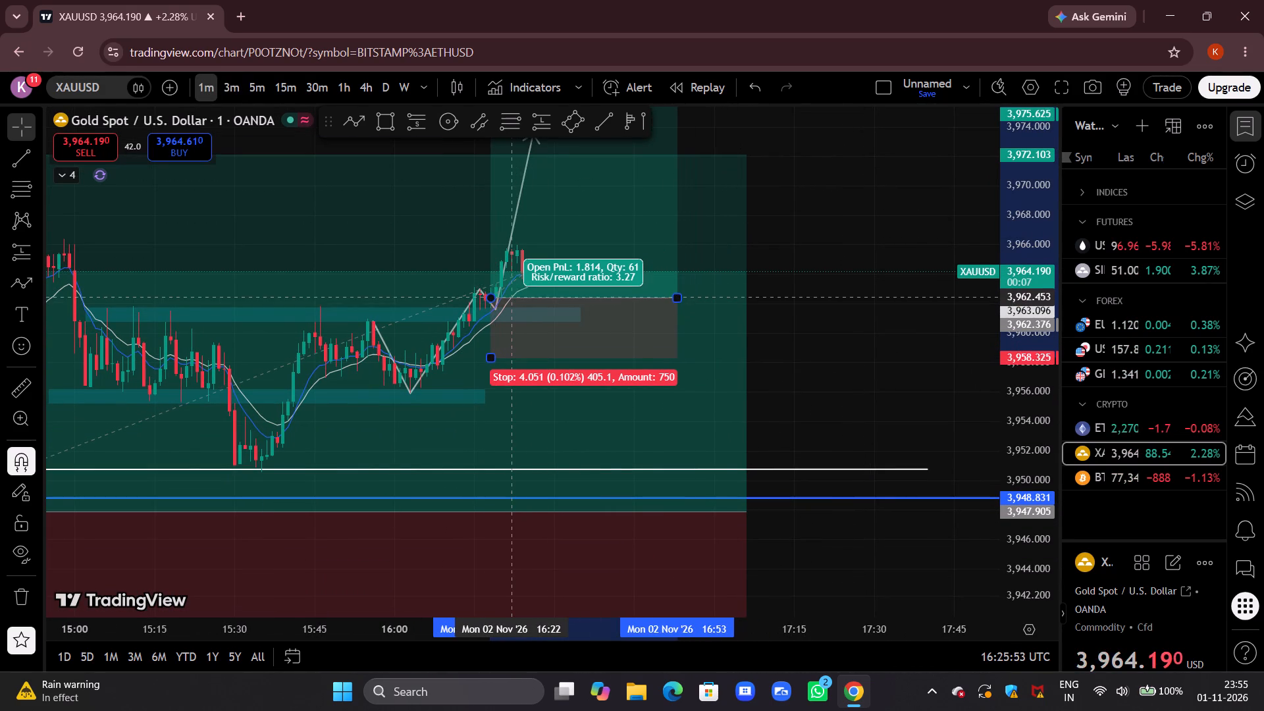
drag(513, 294, 513, 294)
drag(490, 355, 475, 329)
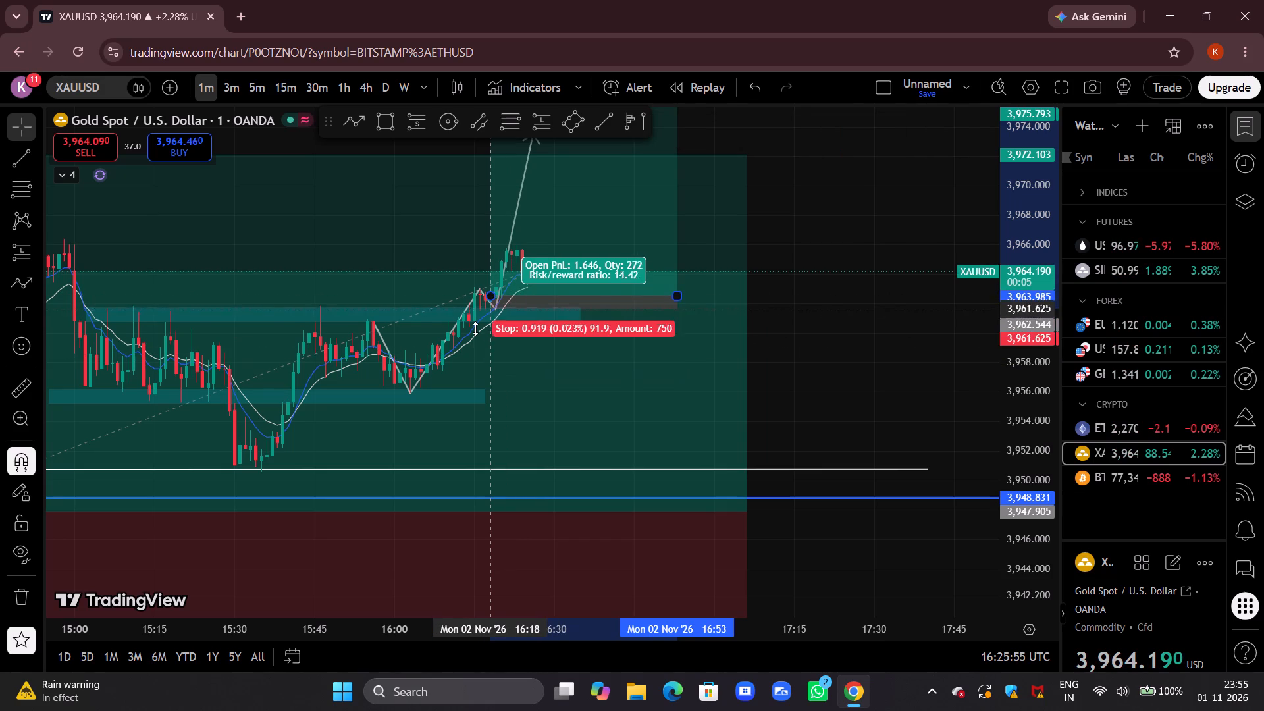
drag(475, 329, 468, 329)
click(812, 219)
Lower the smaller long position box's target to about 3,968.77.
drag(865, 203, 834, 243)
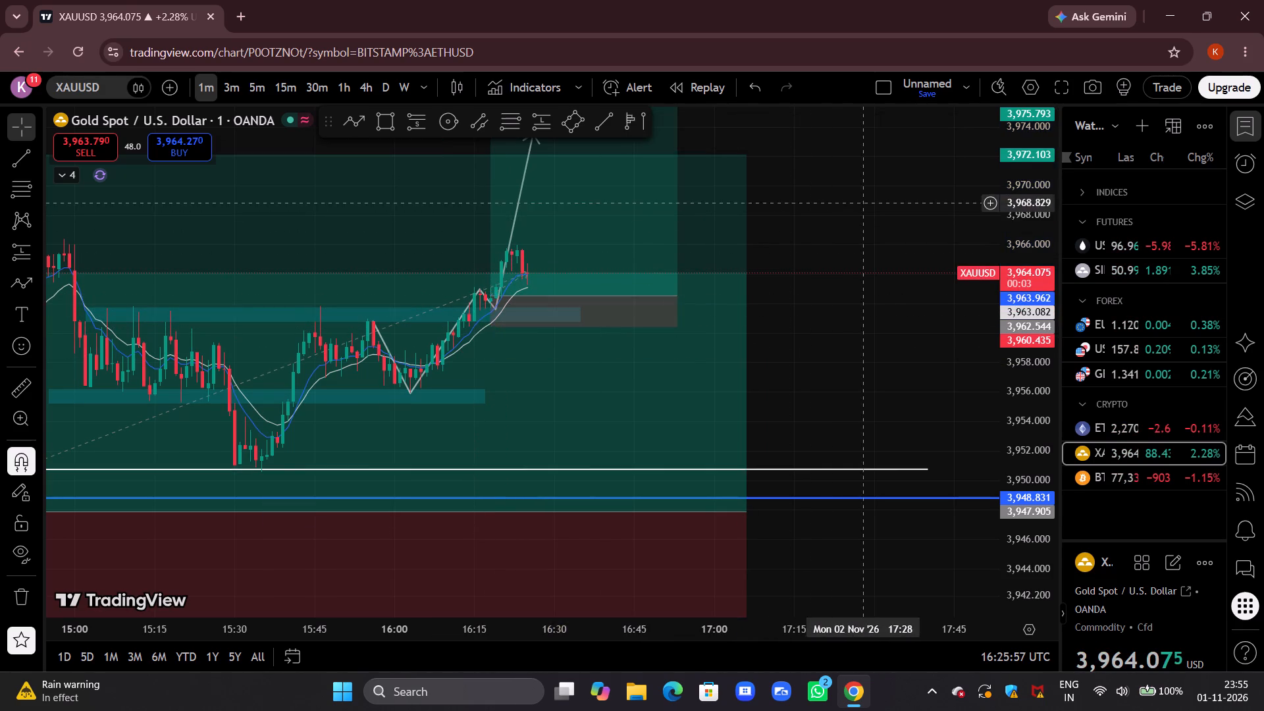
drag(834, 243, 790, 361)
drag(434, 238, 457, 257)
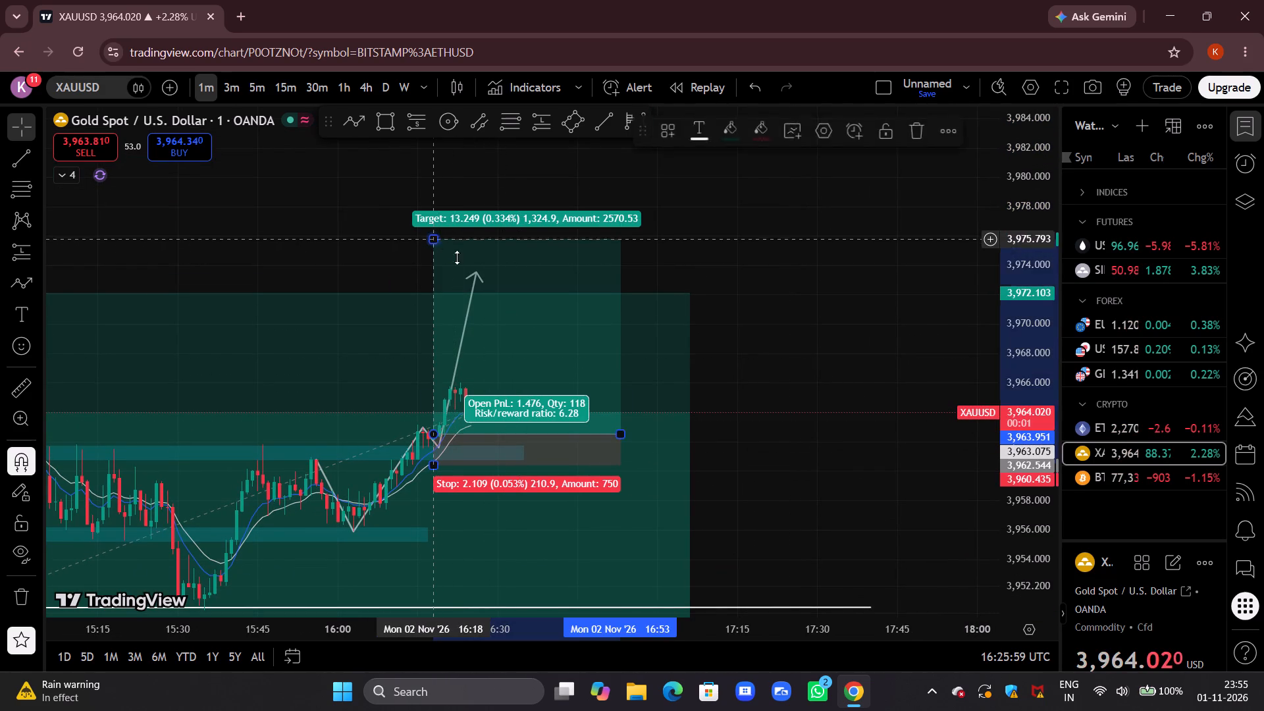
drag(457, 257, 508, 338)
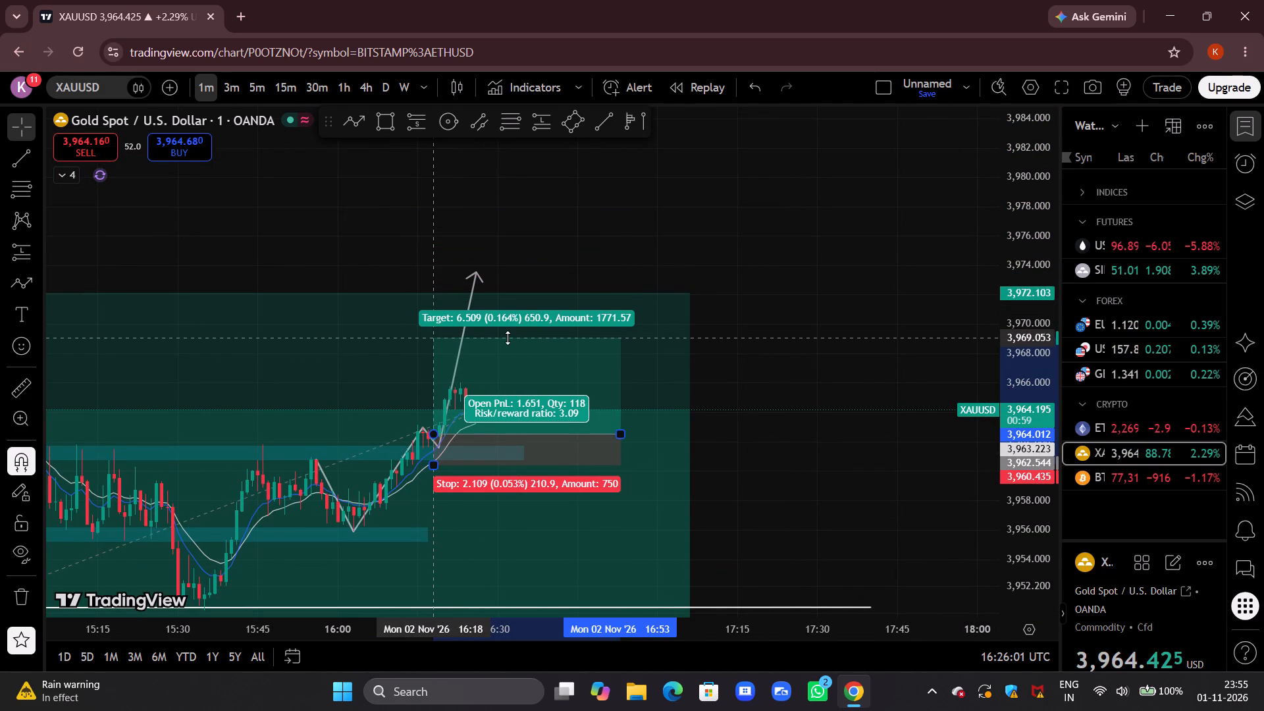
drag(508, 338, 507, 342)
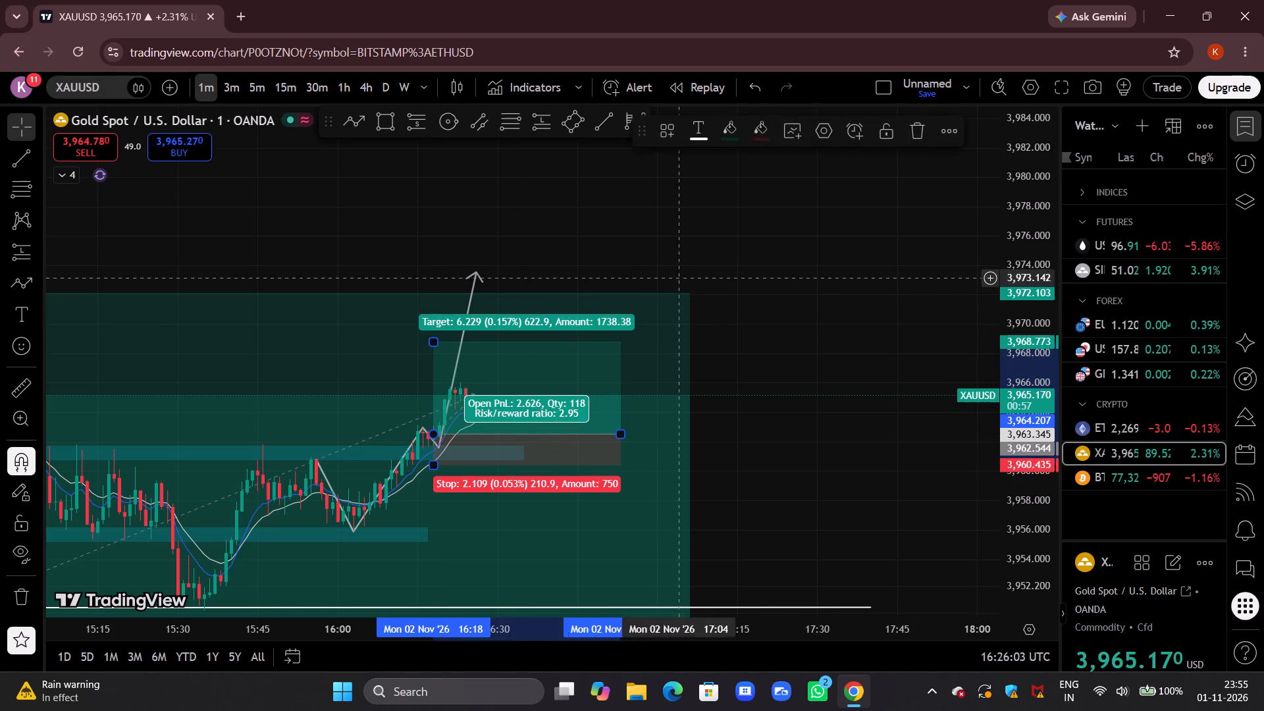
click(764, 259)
Shorten the smaller long position box to end at 16:44 and set its target at about 3,972.19.
drag(622, 429, 575, 423)
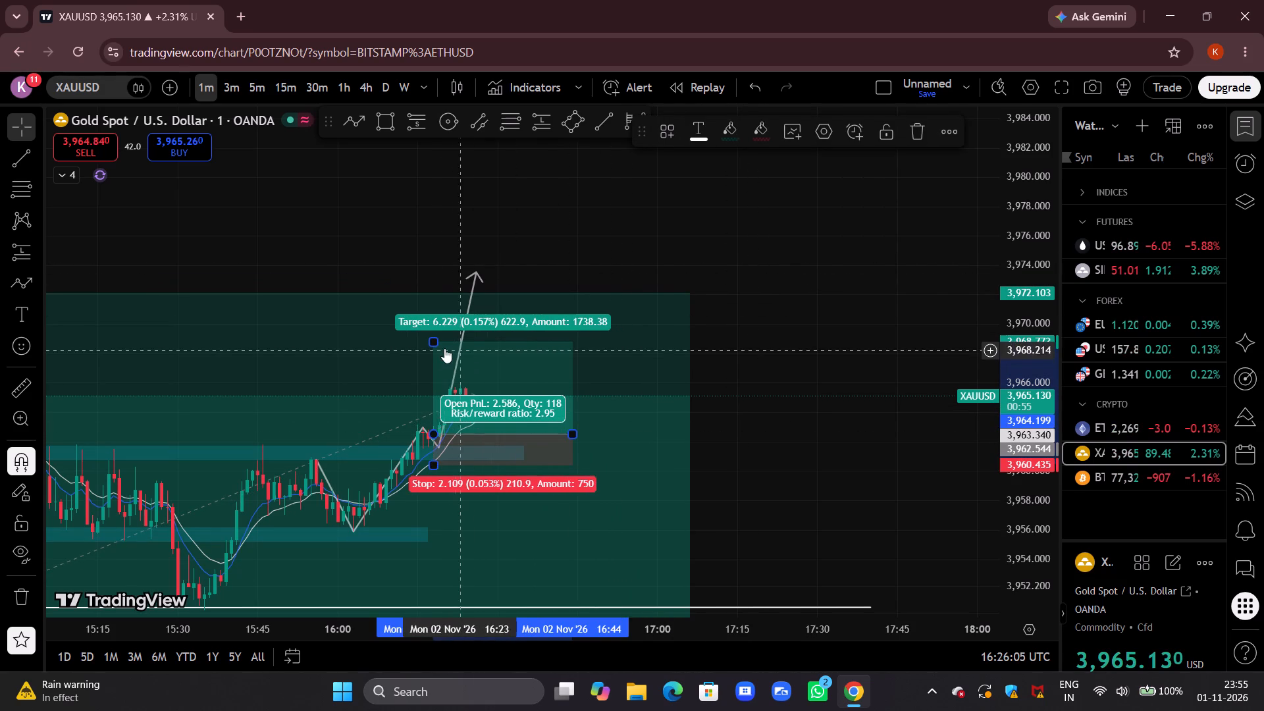
drag(434, 343, 485, 292)
click(749, 244)
Examine the wider one-minute XAUUSD price action around both long position boxes and the support levels below.
scroll(698, 252, down, 7)
drag(597, 231, 648, 124)
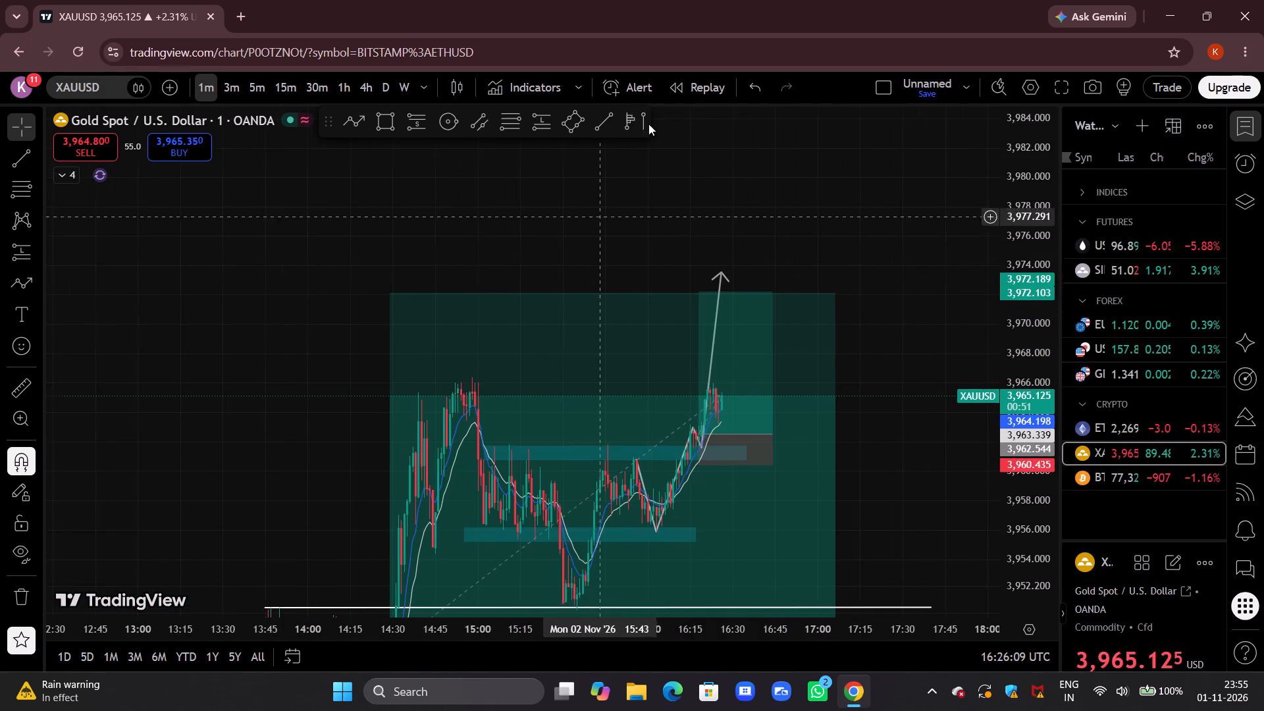
drag(648, 124, 650, 116)
drag(947, 418, 743, 349)
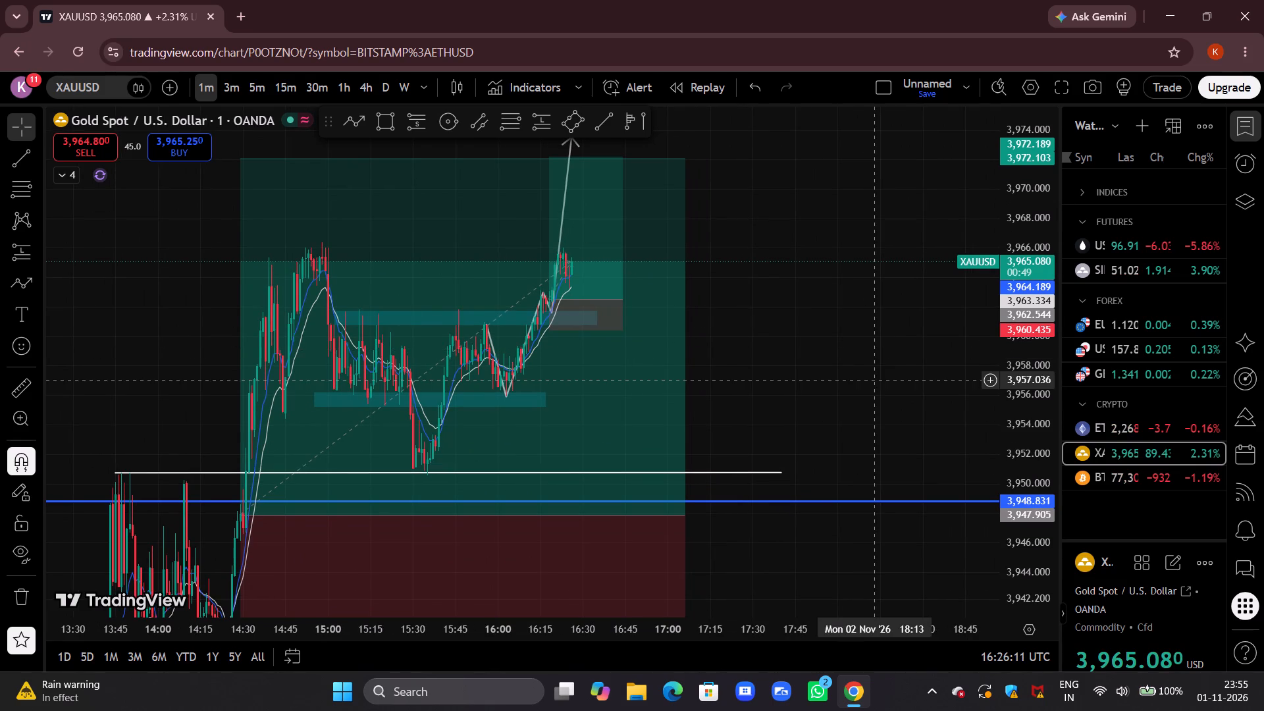
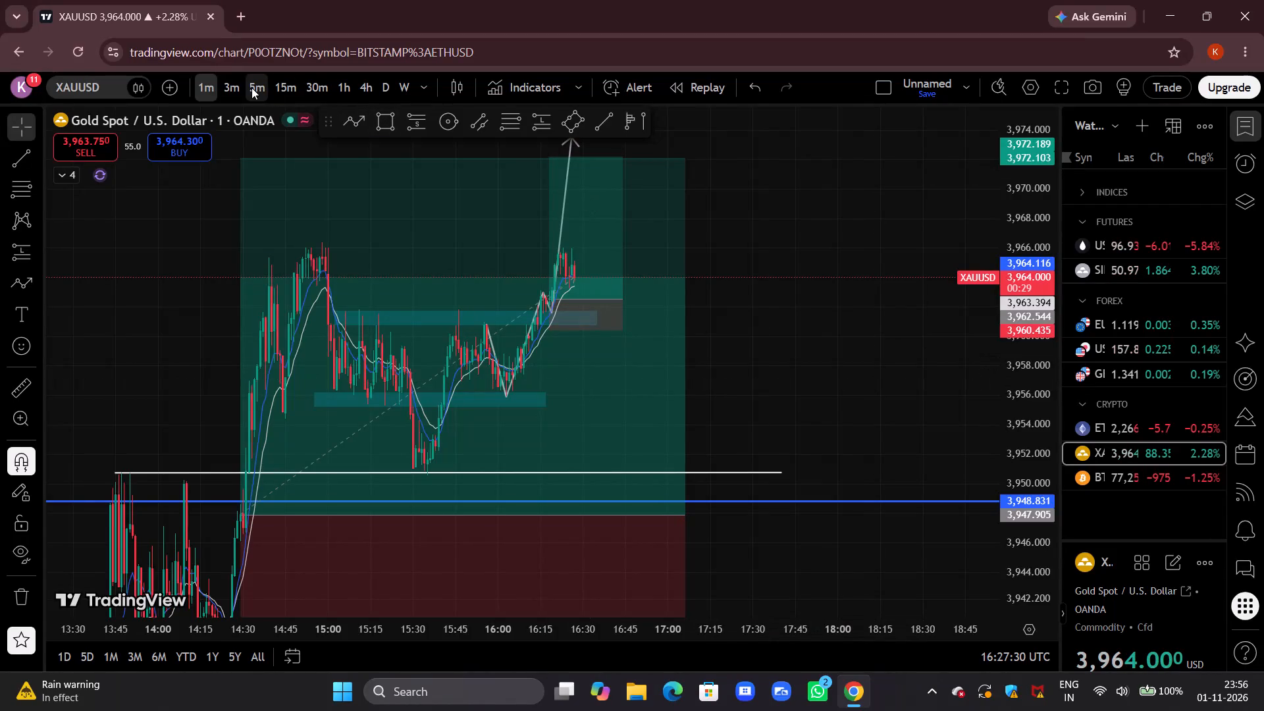
Examine the XAUUSD price action on the five-minute timeframe around both long position boxes, the projected path and the support levels.
click(251, 88)
drag(847, 334, 718, 350)
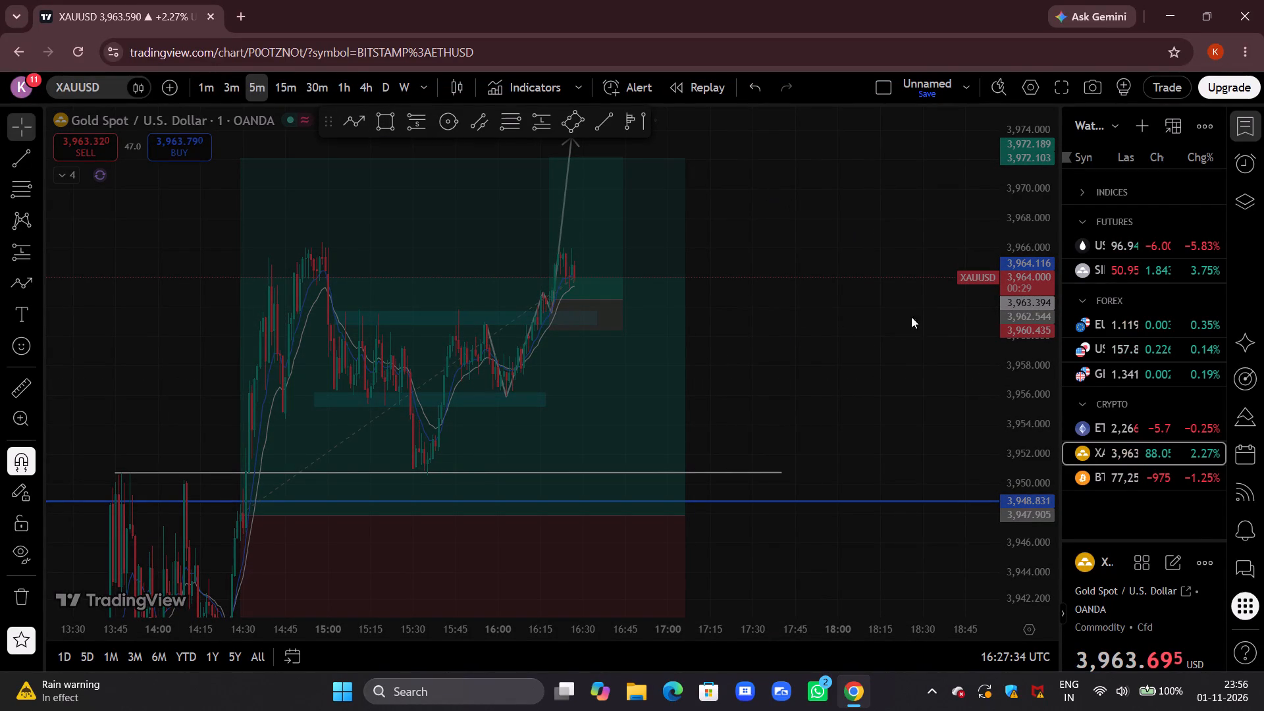
drag(942, 346, 869, 357)
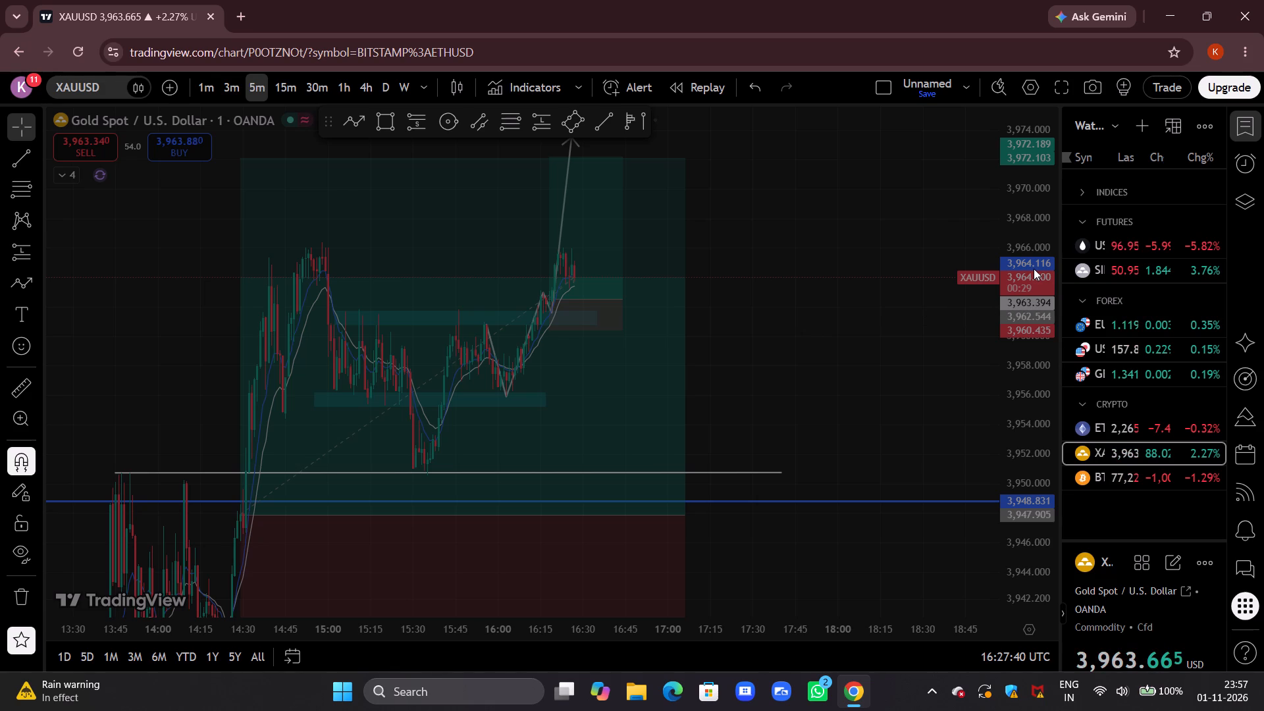
drag(910, 311, 839, 348)
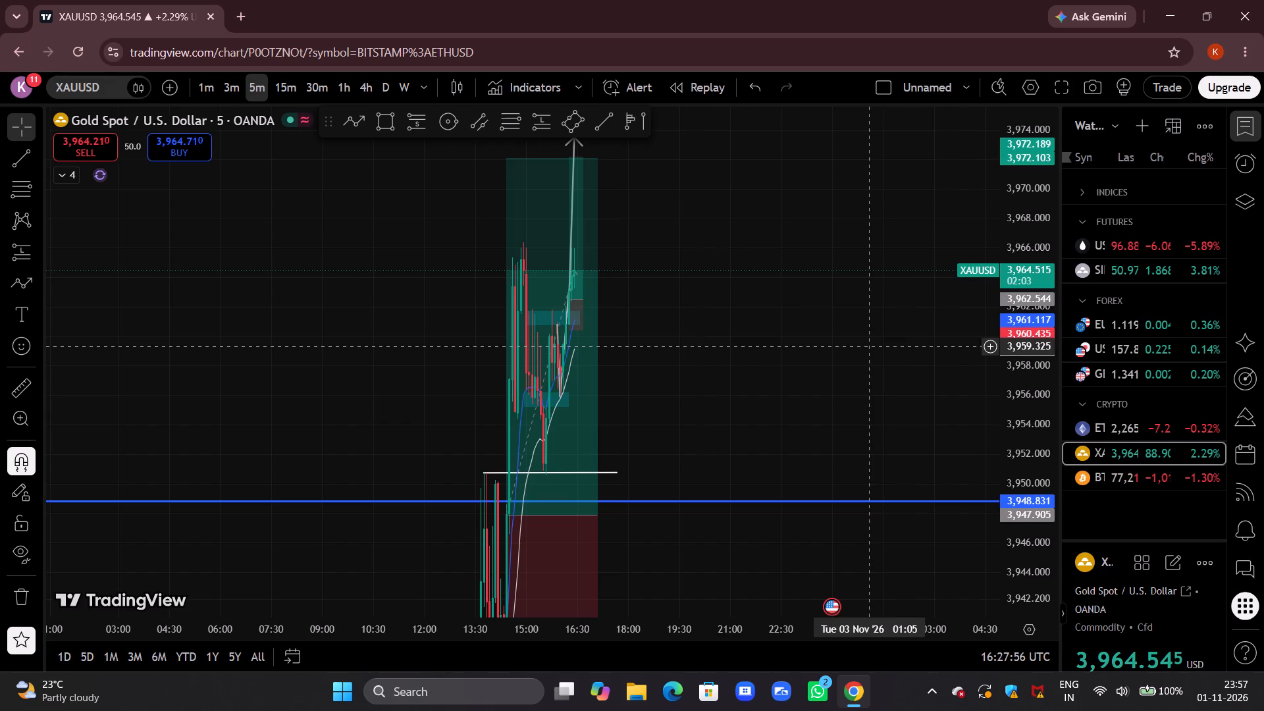
scroll(808, 339, up, 9)
drag(394, 313, 792, 319)
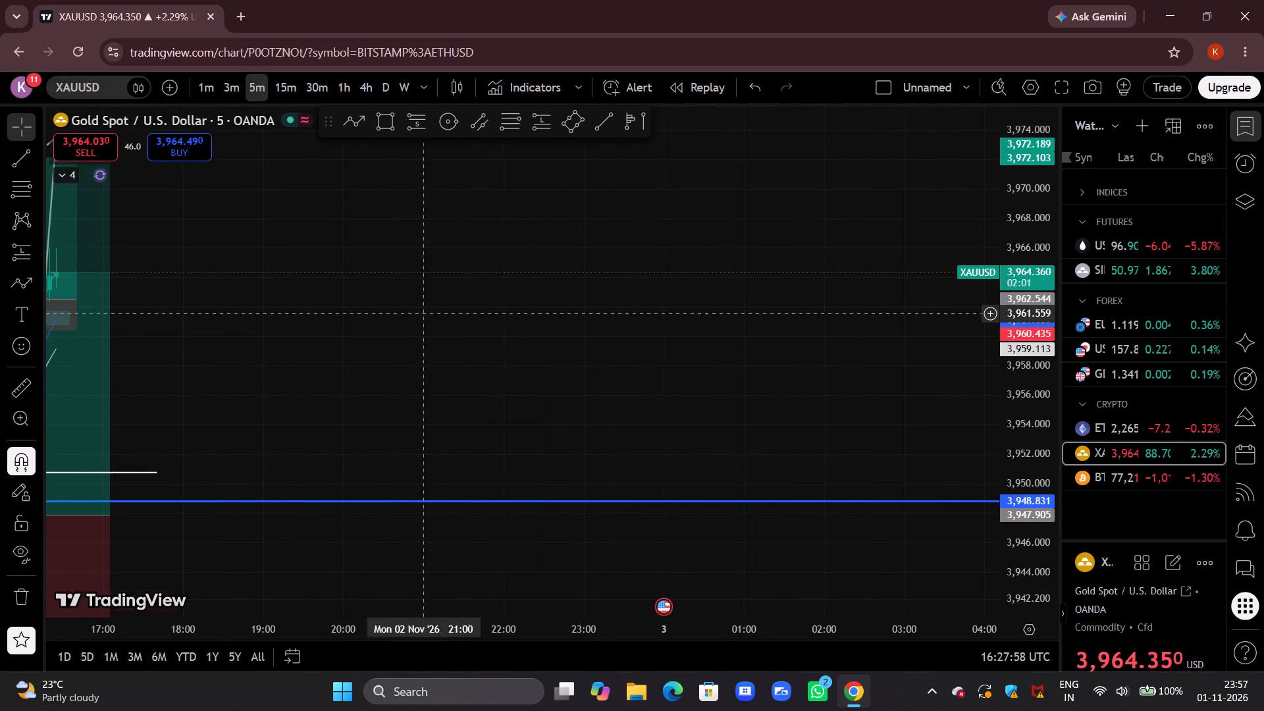
drag(792, 319, 856, 327)
drag(643, 336, 766, 328)
drag(622, 333, 836, 345)
scroll(841, 344, up, 5)
drag(680, 344, 845, 337)
drag(713, 270, 829, 251)
drag(875, 287, 788, 323)
scroll(788, 323, up, 2)
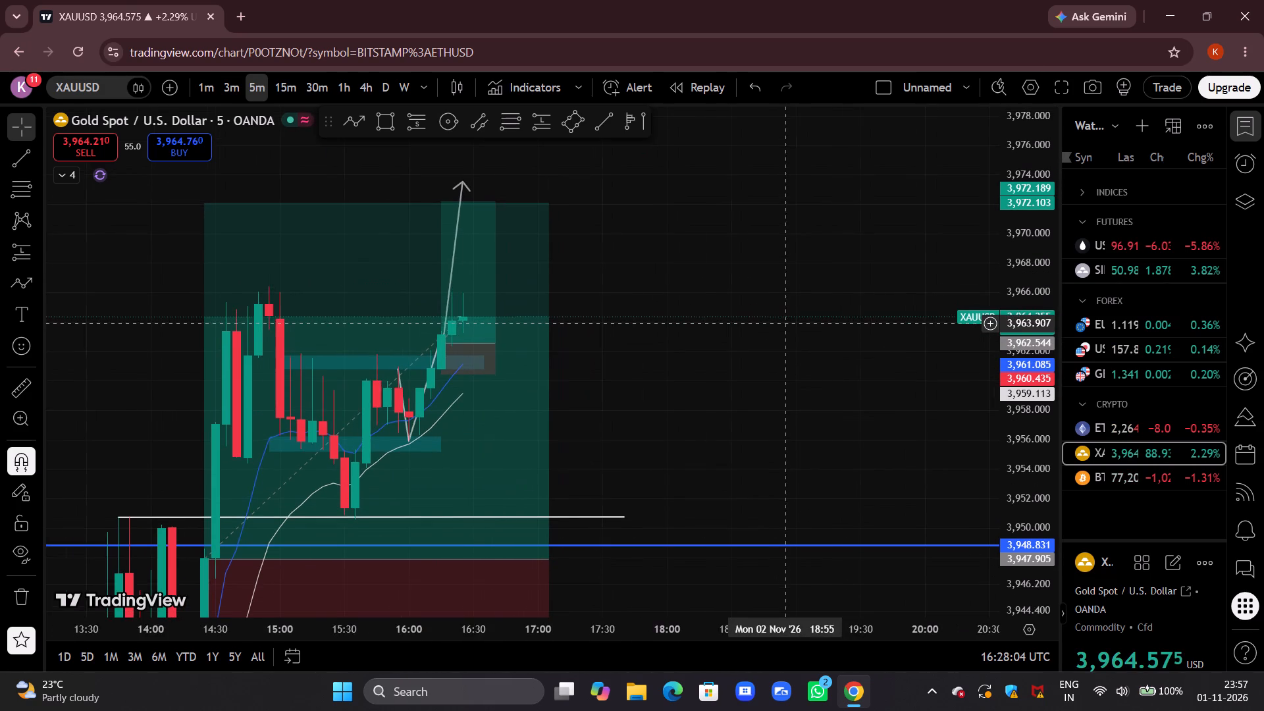
drag(754, 321, 880, 247)
scroll(880, 247, down, 4)
drag(906, 332, 896, 261)
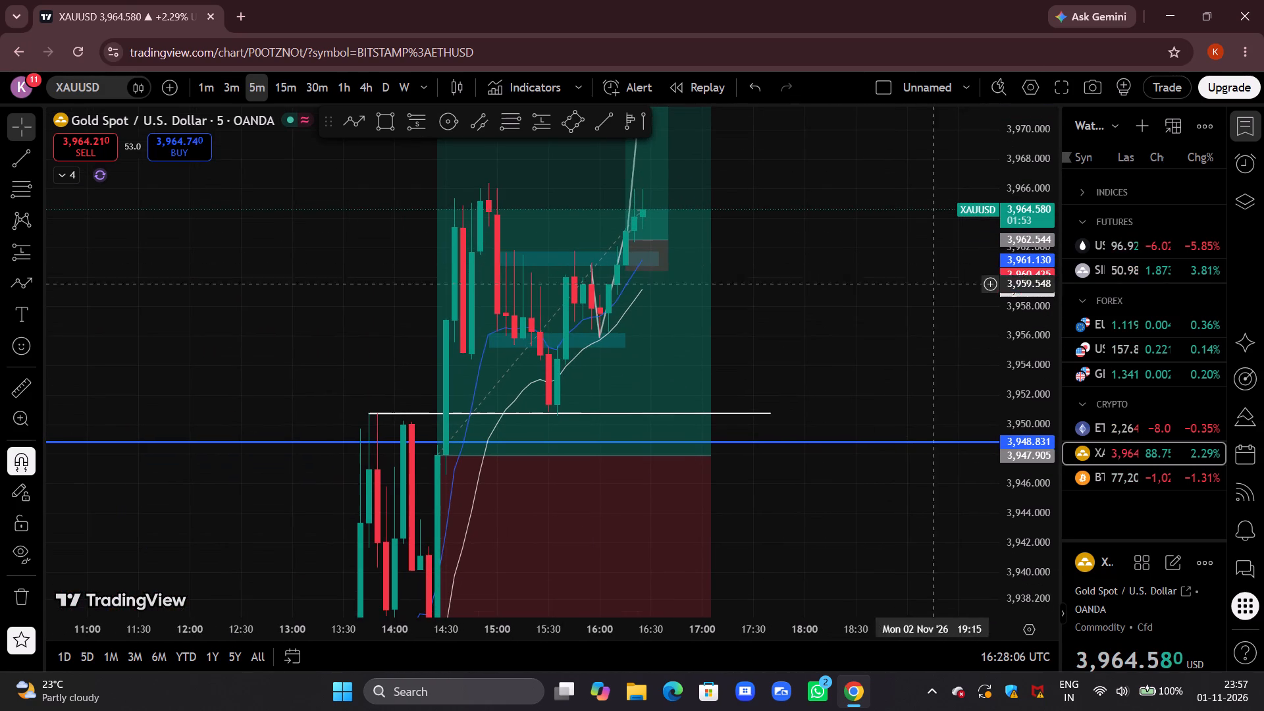
Bring up BTCUSD and examine its short position boxes and projected downward path on the five-minute and one-minute timeframes.
click(1131, 426)
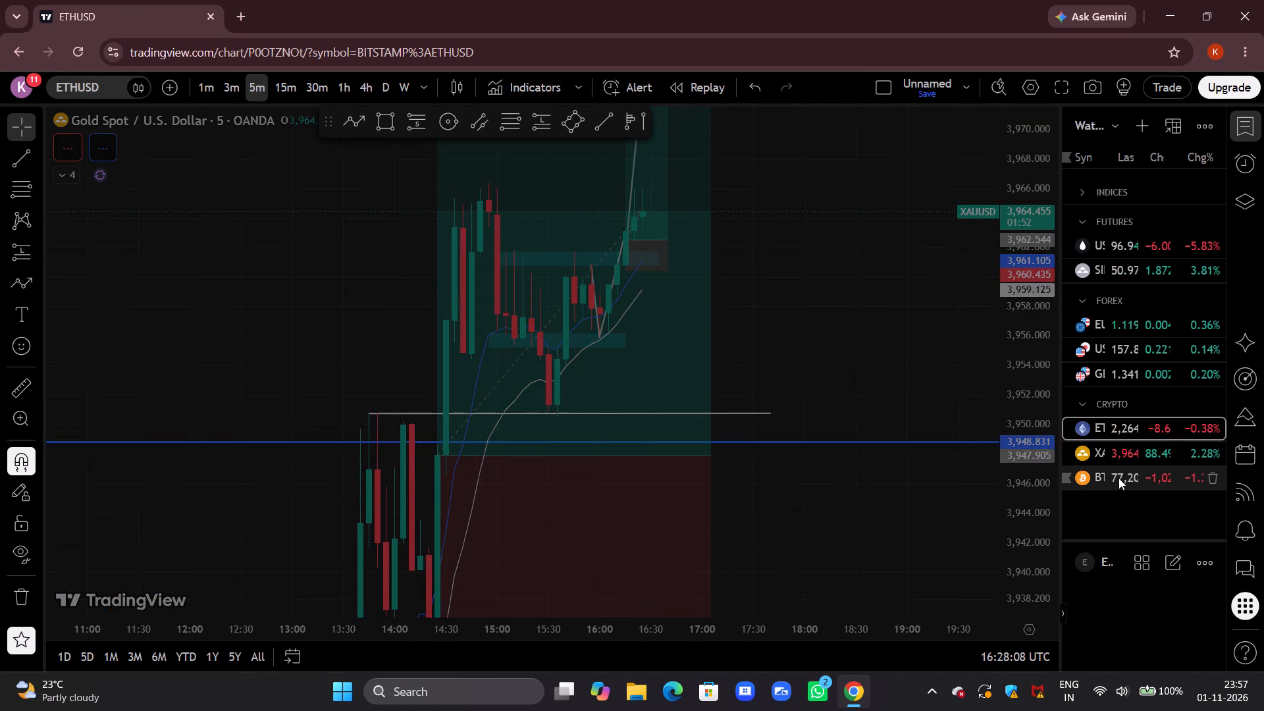
click(1117, 479)
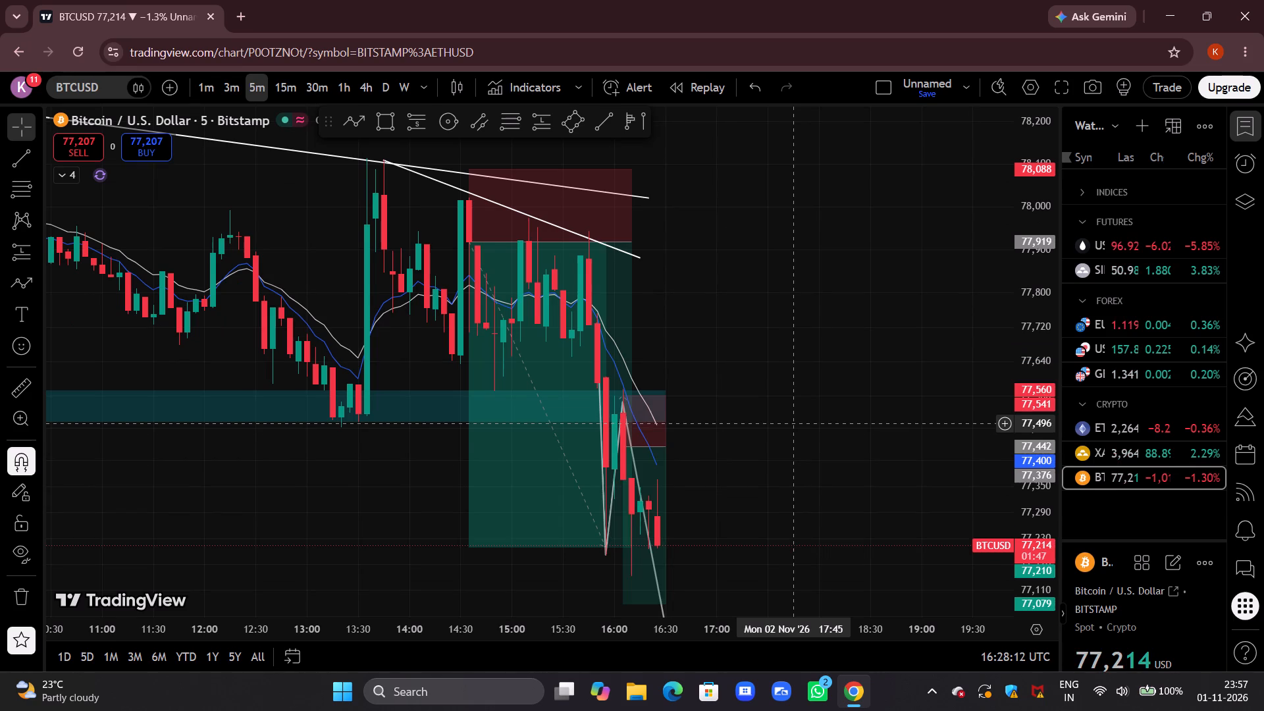
scroll(842, 369, up, 4)
drag(720, 387, 905, 151)
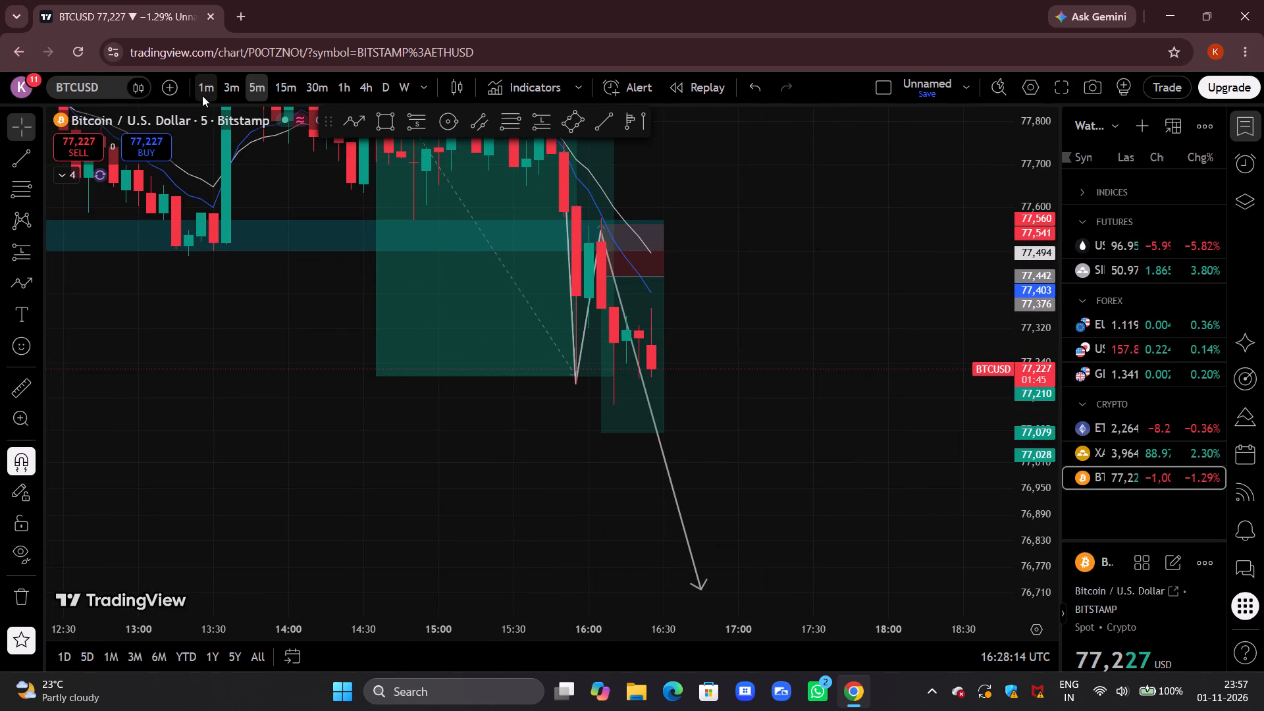
click(201, 95)
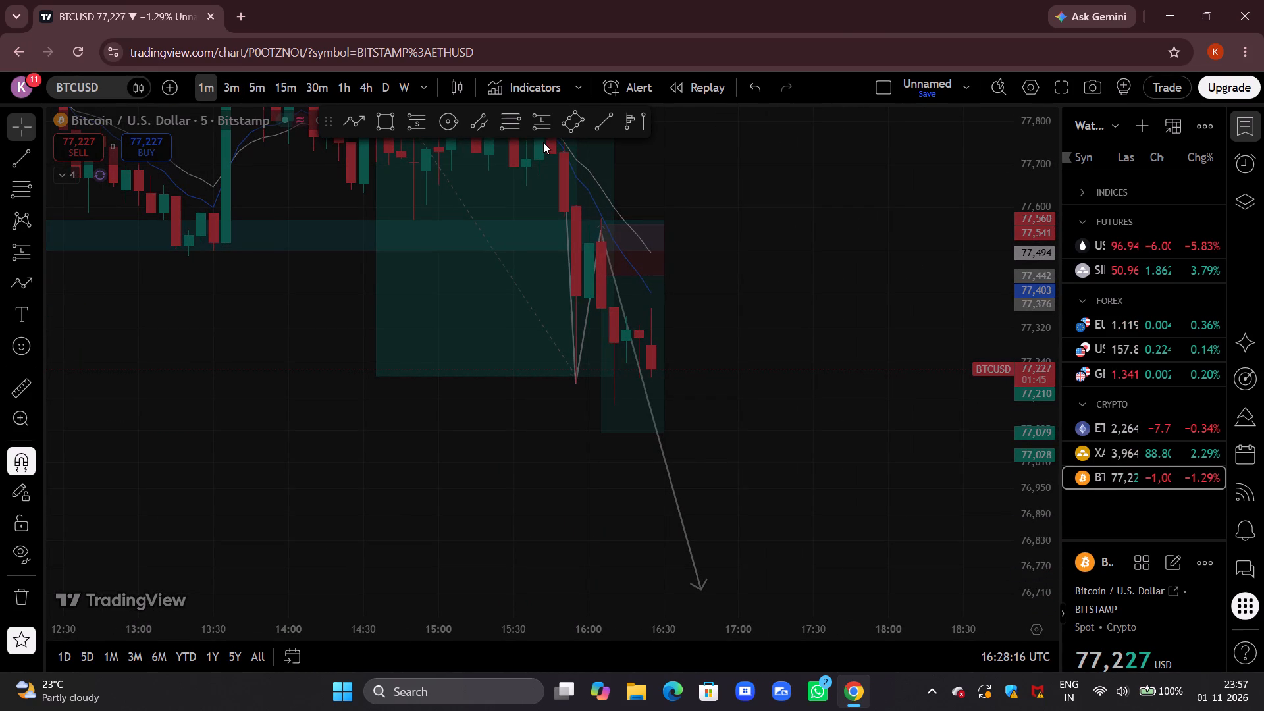